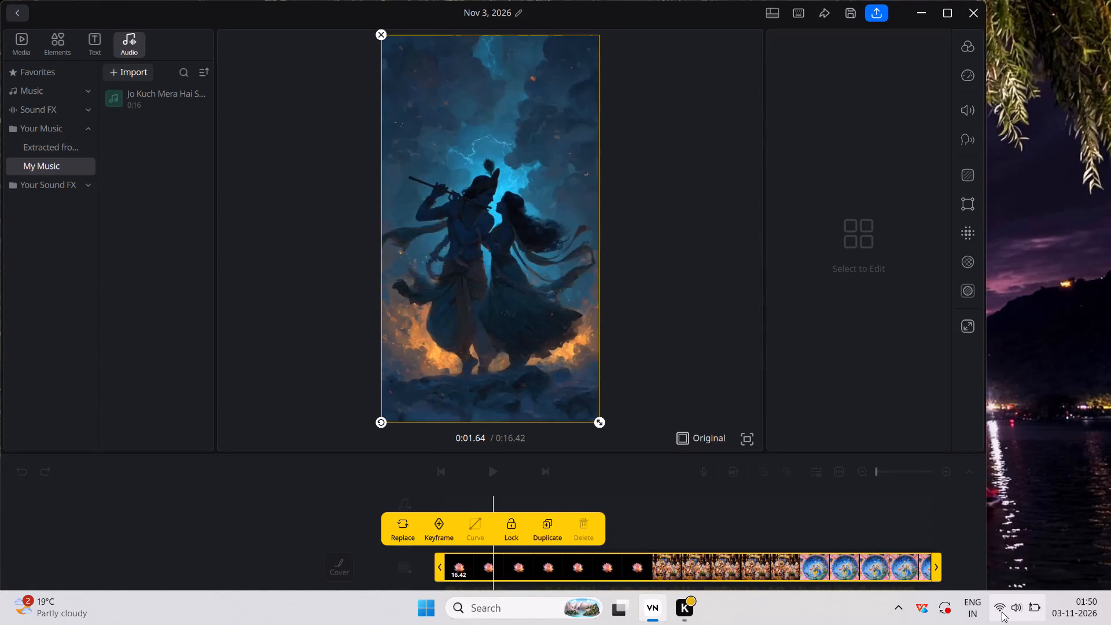
Lower the Windows system volume to about one fifth of its range in the quick settings.
left_click(1002, 612)
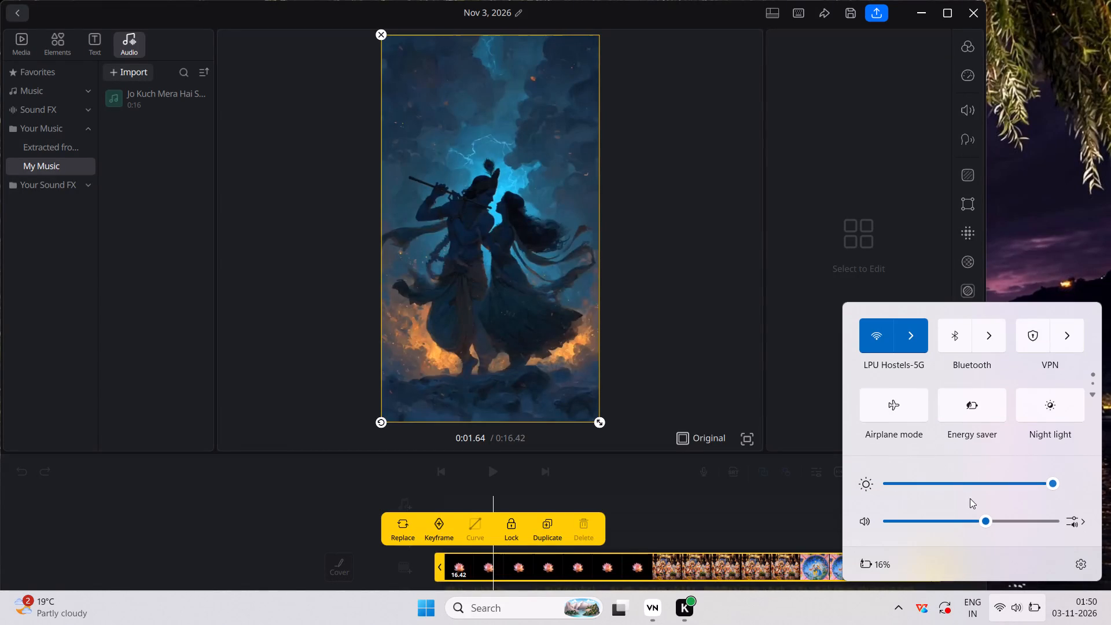
left_click(938, 515)
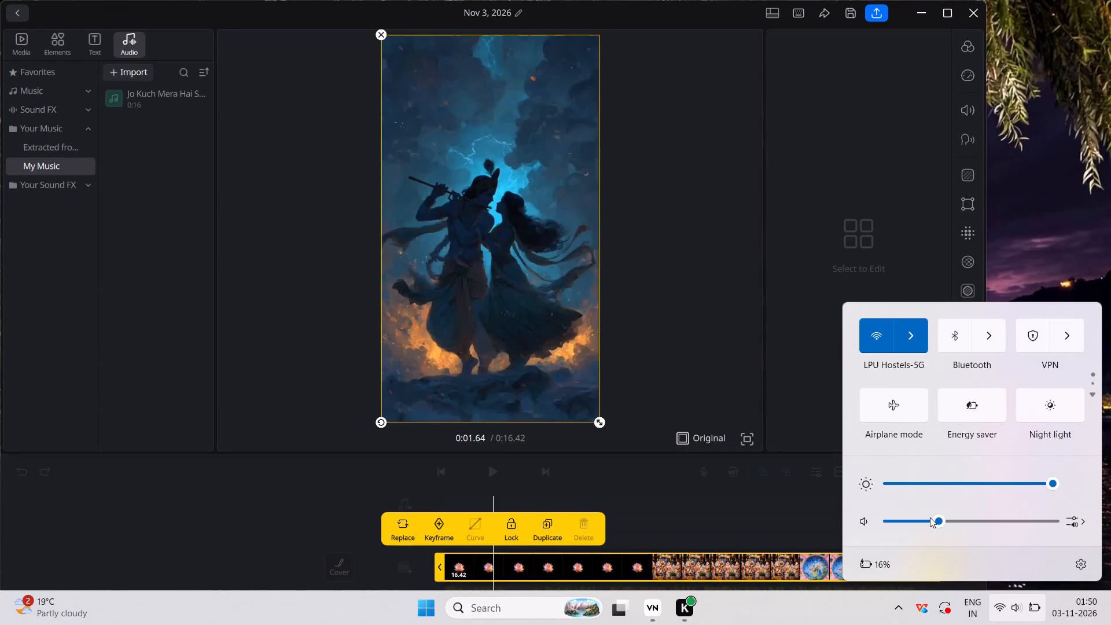
left_click(930, 517)
left_click_drag(930, 517, 921, 519)
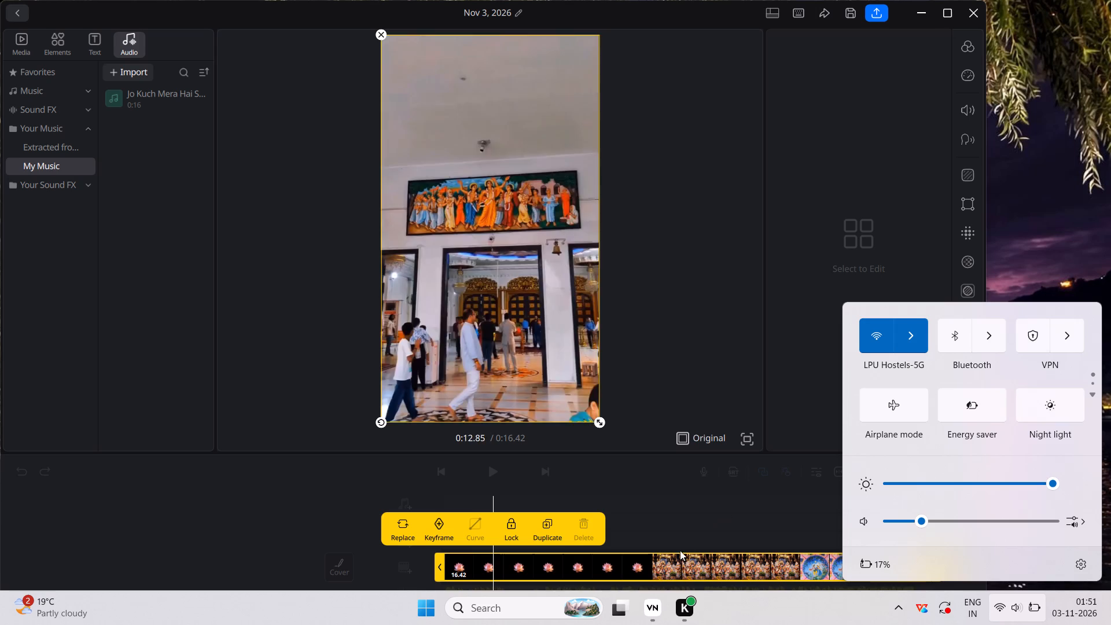
Return to the video timeline and bring the playhead back to the start of the lotus clip.
left_click(670, 569)
scroll(685, 570, "right", 16)
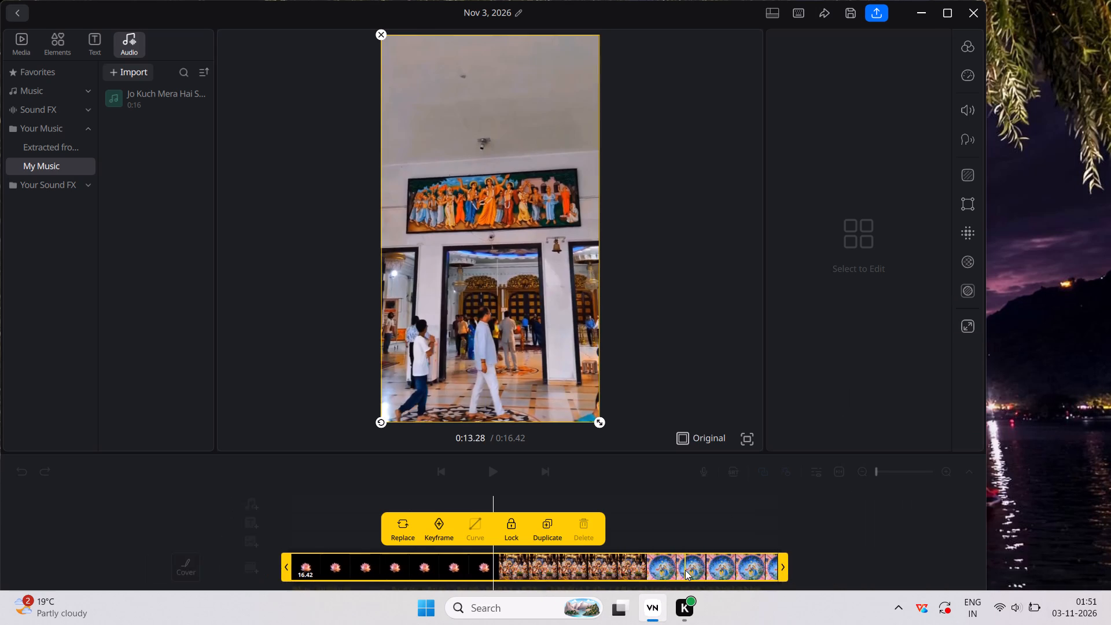
scroll(685, 570, "right", 20)
scroll(685, 570, "right", 7)
Lower the Windows display brightness to slightly above half.
left_click(991, 604)
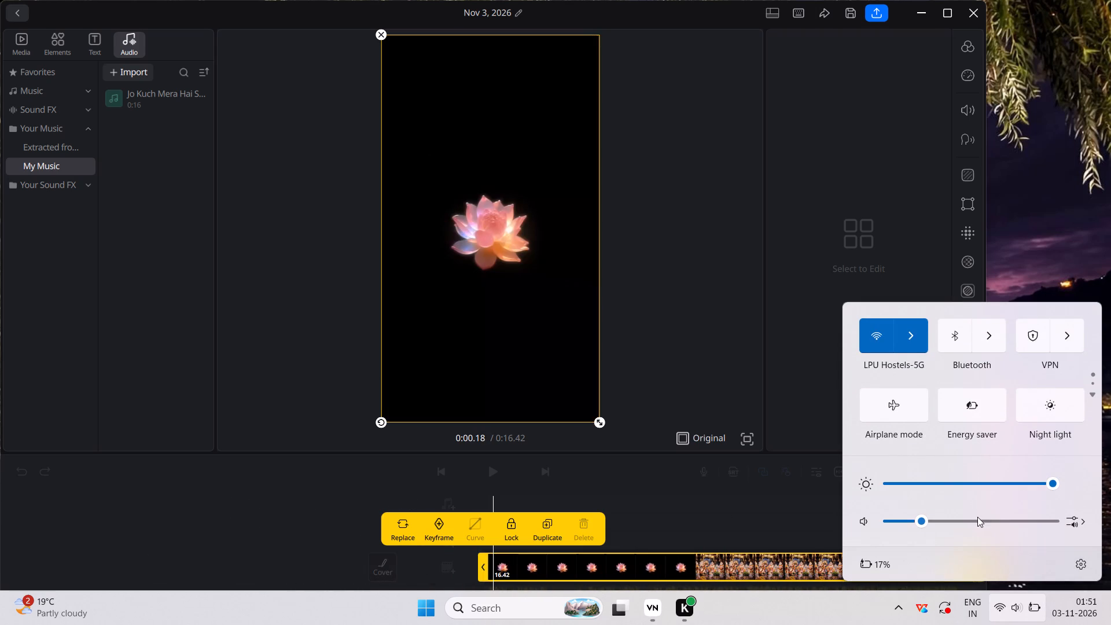
left_click(979, 484)
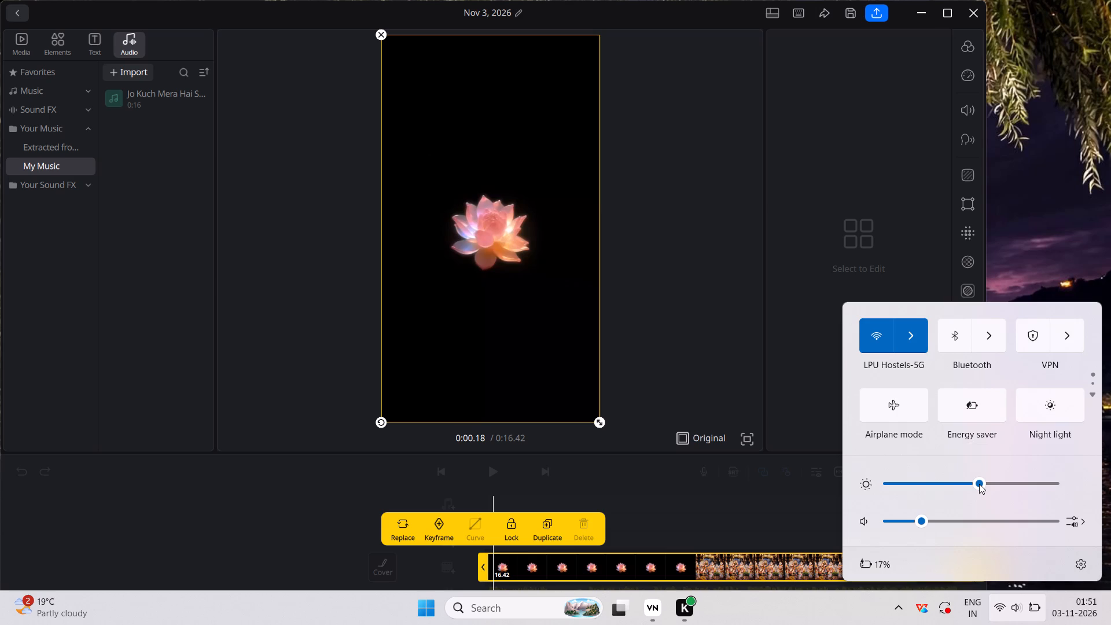
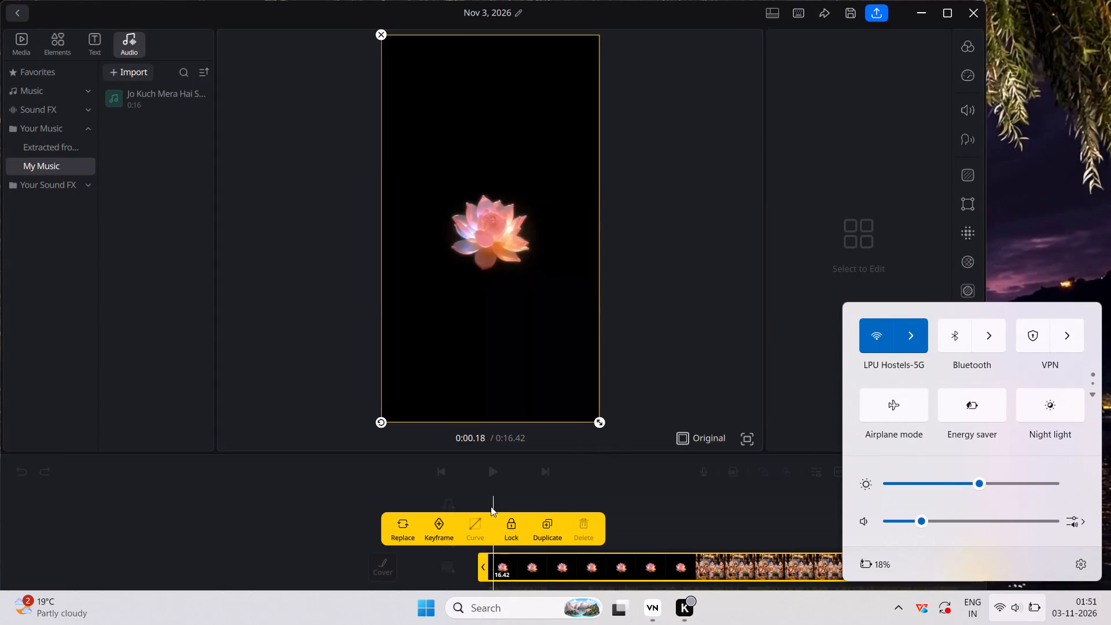
Close the Windows quick settings and play the video from near the start of the lotus clip.
left_click(498, 474)
left_click(488, 472)
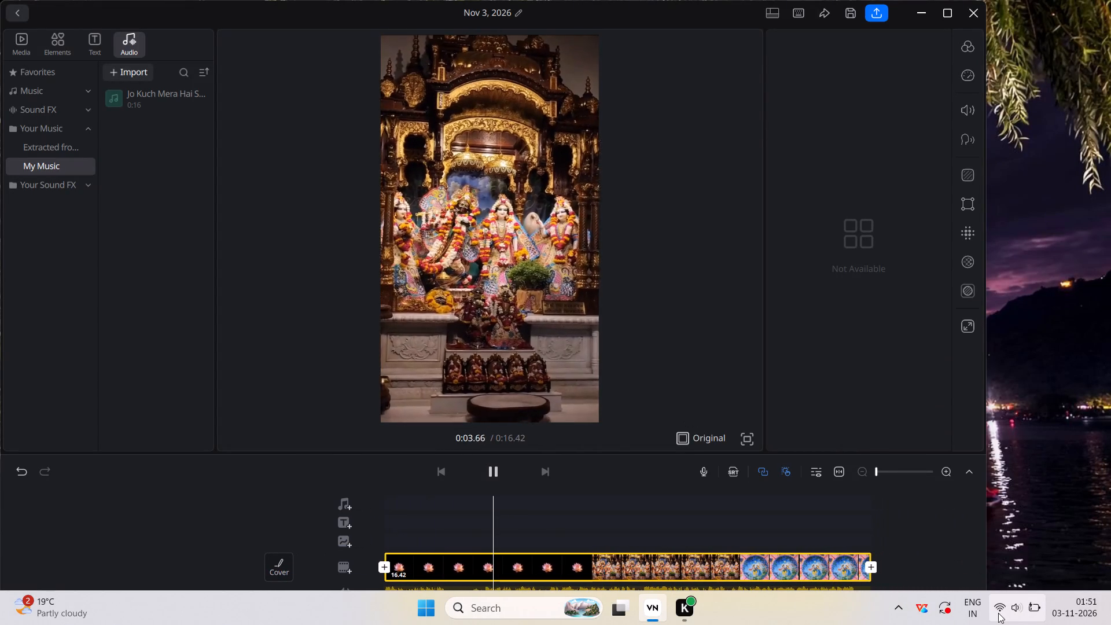
Raise the computer's playback volume to slightly below half in the Windows quick settings.
left_click(998, 613)
left_click(954, 523)
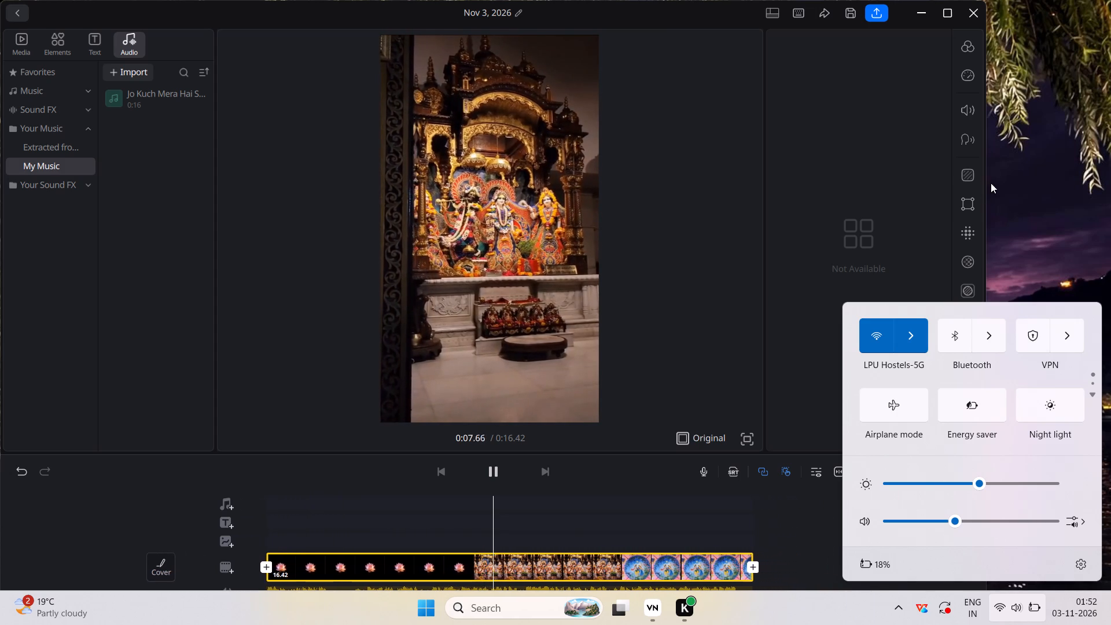
Maximize the video editor window.
left_click(943, 14)
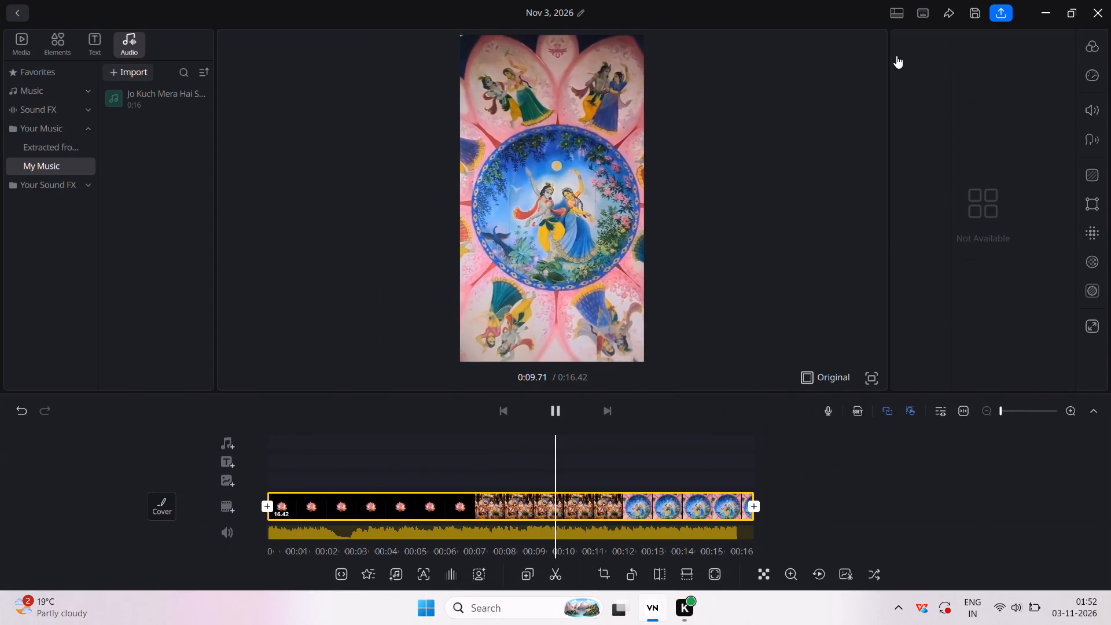
Bring the playhead back to near the beginning of the timeline.
scroll(605, 495, "right", 5)
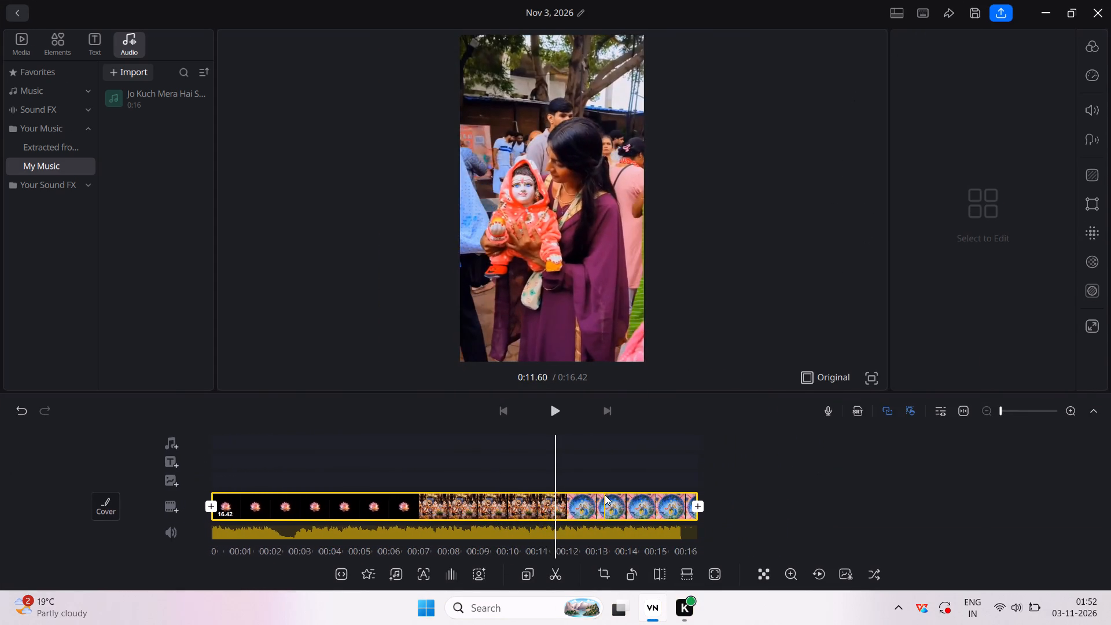
scroll(605, 495, "right", 20)
scroll(605, 495, "right", 7)
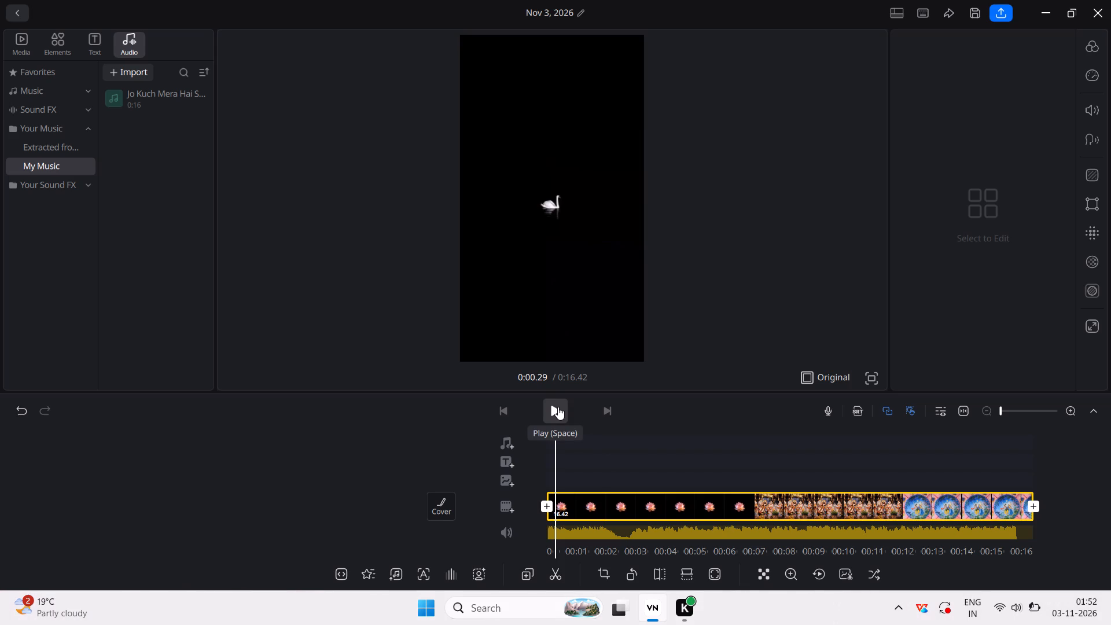
Play the edited video through to its end to review it together with the music.
right_click(558, 407)
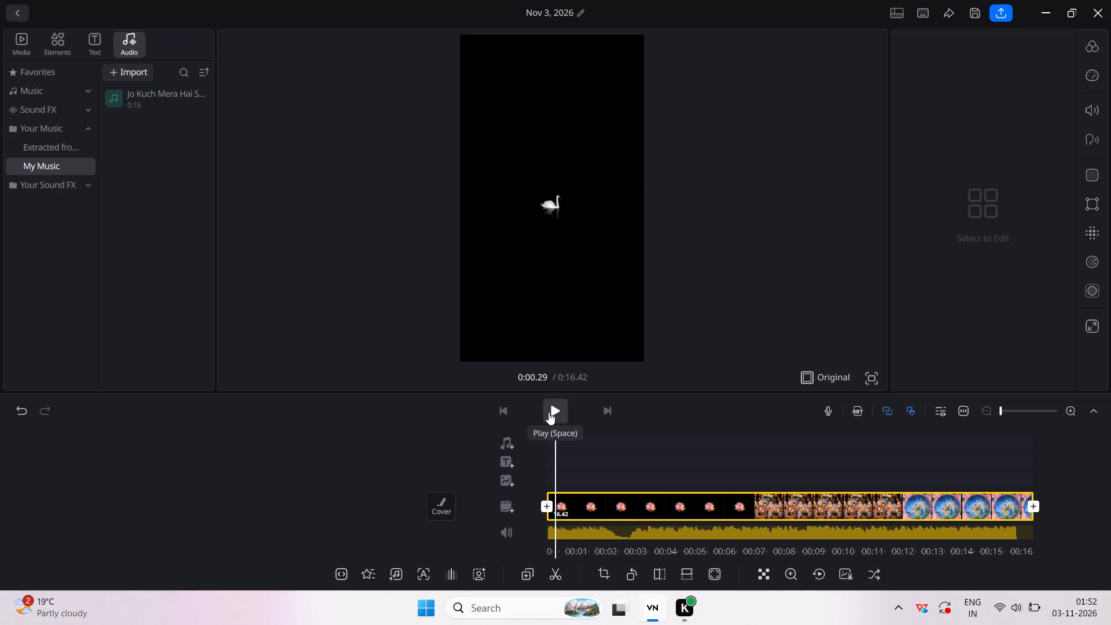
left_click(549, 412)
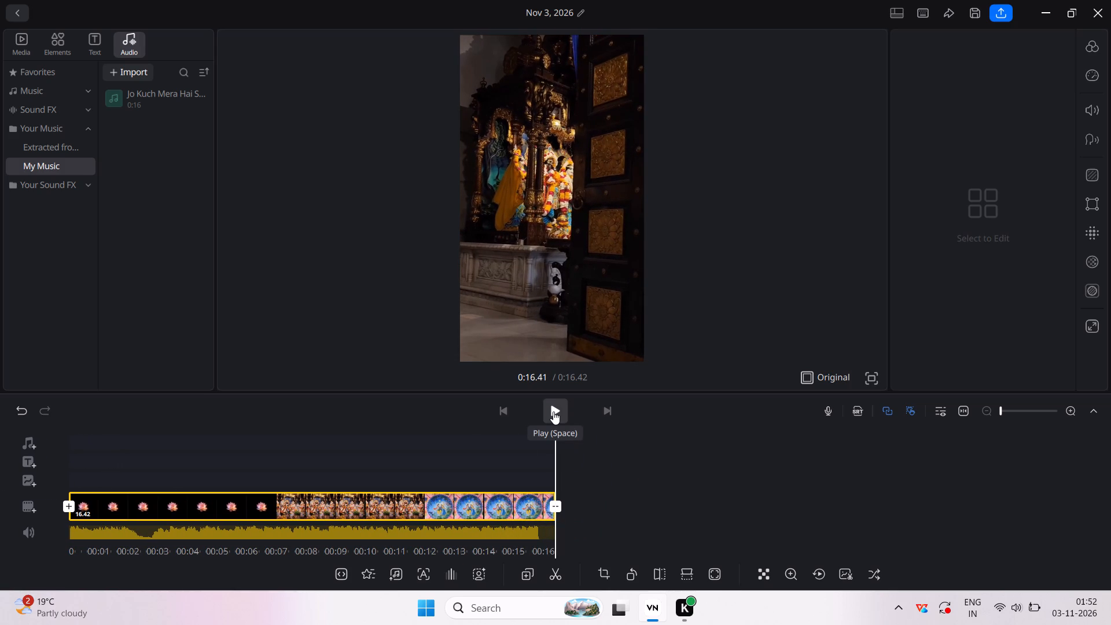
Replay the video from near its start and pause at 0:03.66, on the shot of the temple altar.
scroll(440, 493, "right", 15)
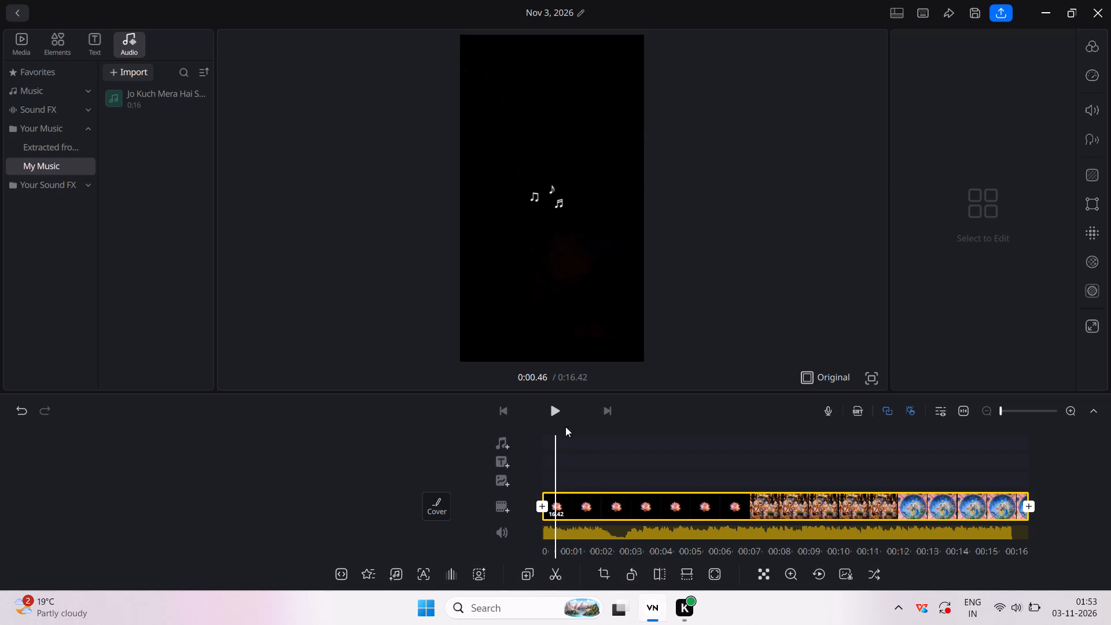
left_click(559, 410)
left_click(559, 410)
left_click(559, 410)
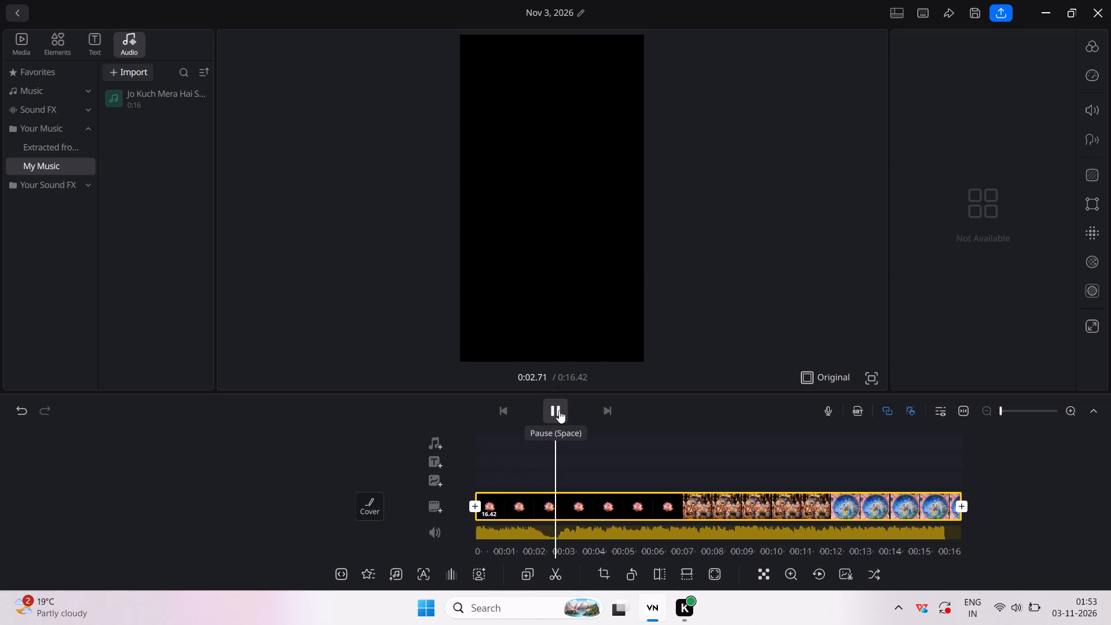
left_click(559, 410)
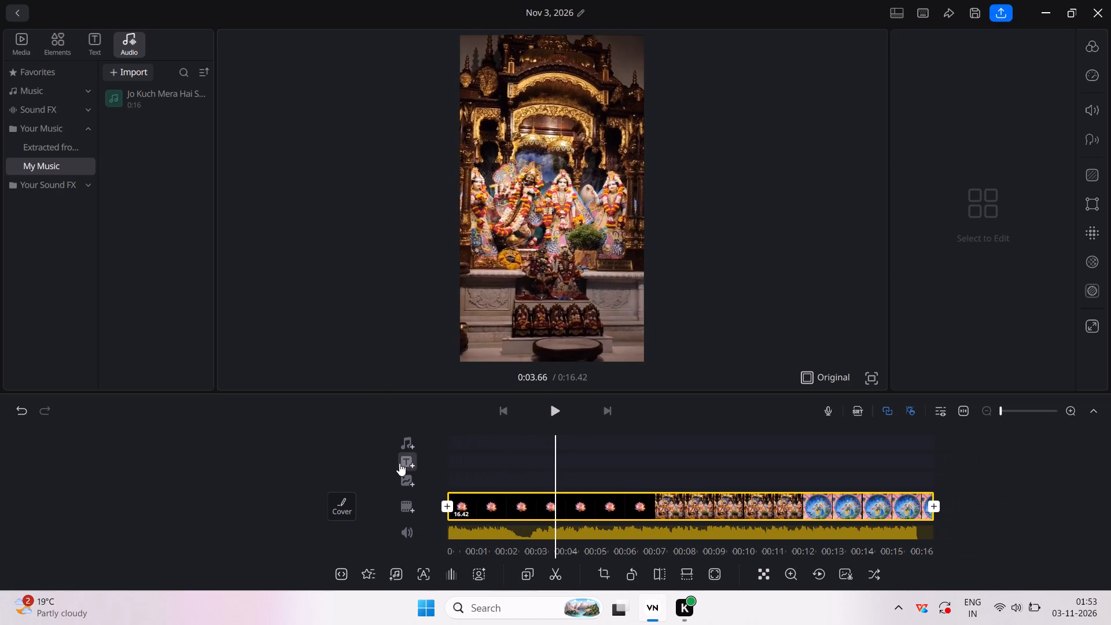
Add a text caption to the timeline at the playhead with the wording "lage tumse milke".
left_click(403, 463)
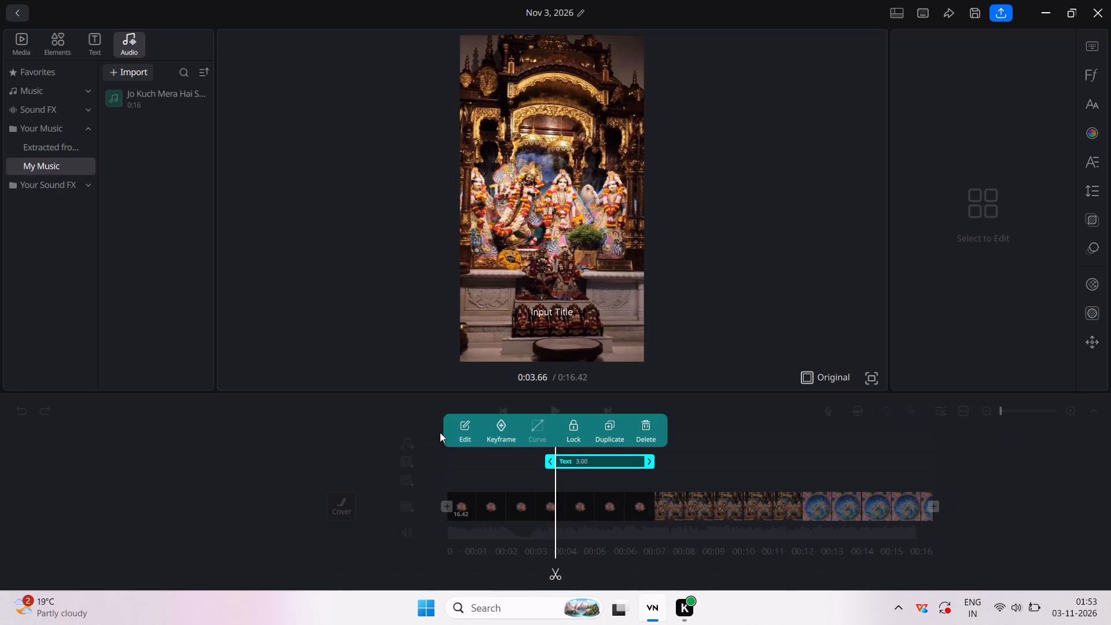
left_click(469, 435)
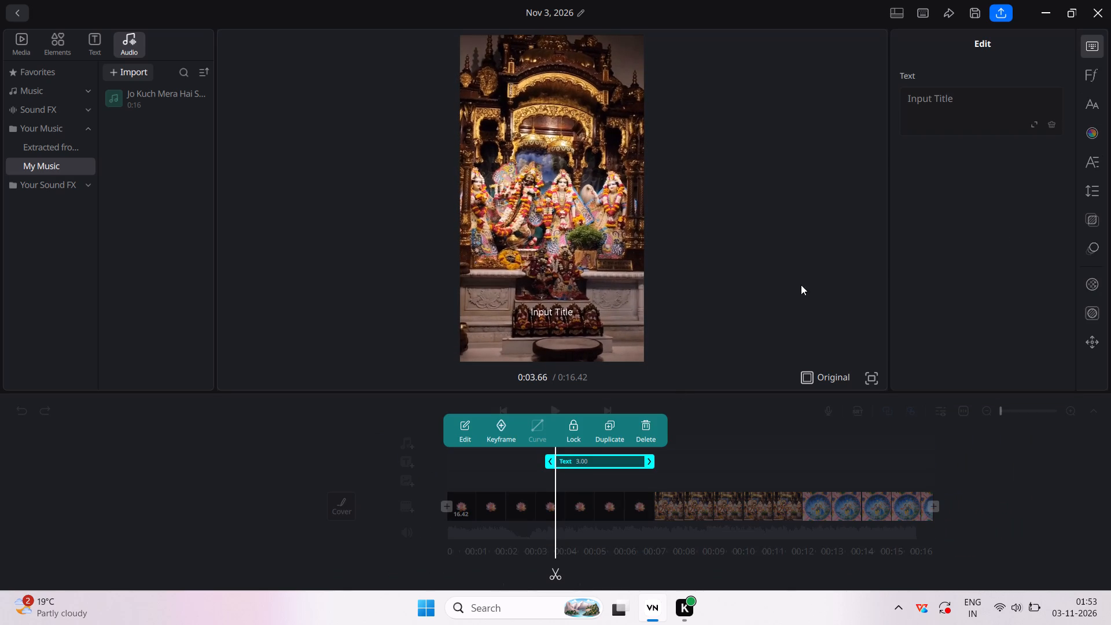
left_click(981, 95)
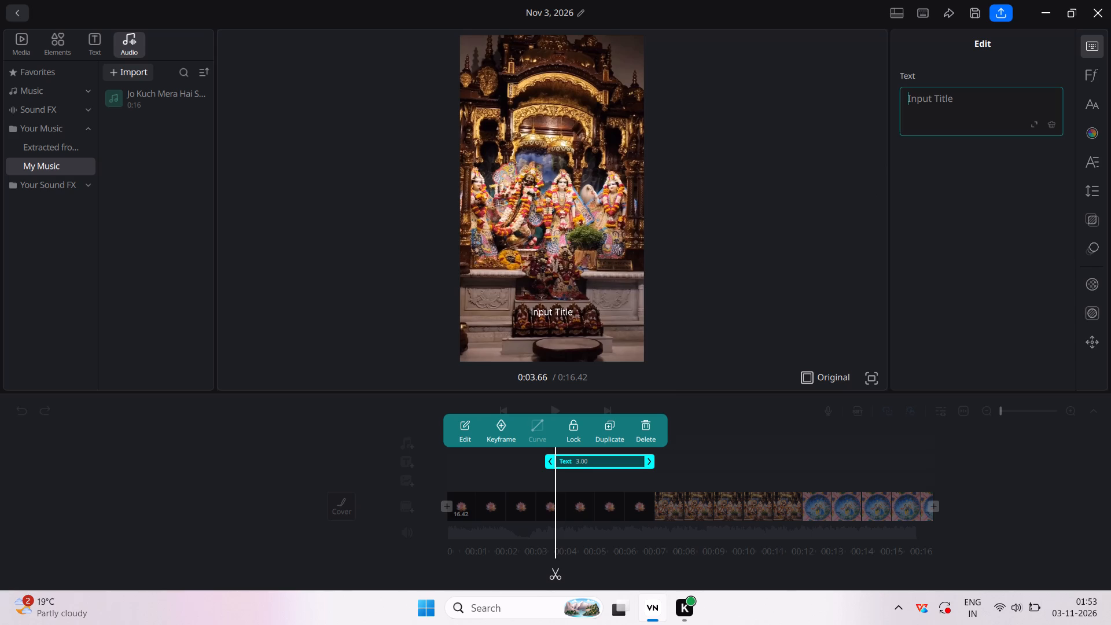
type("lage tumse")
key("space")
key("BackSpace")
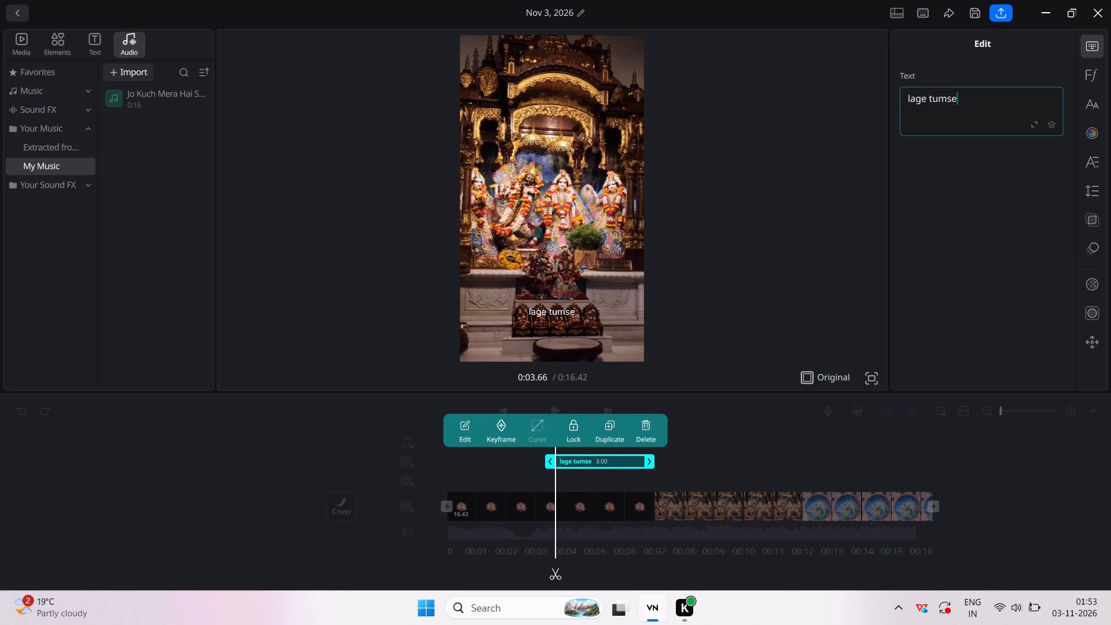
key("BackSpace")
key("BackSpace")
key("BackSpace")
key("BackSpace")
key("BackSpace")
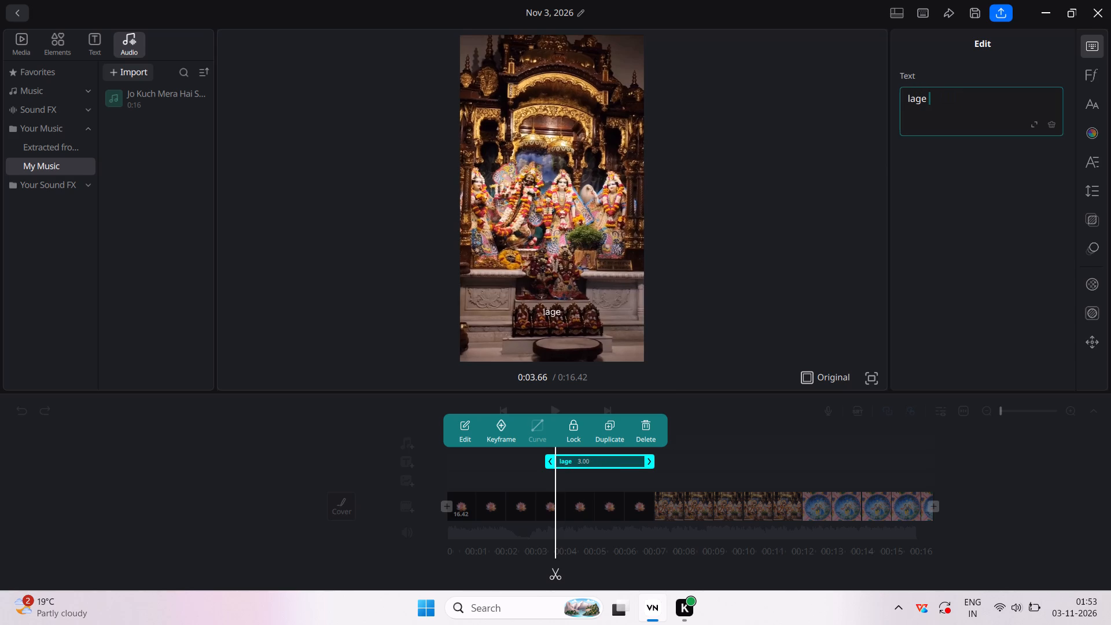
type("tumse")
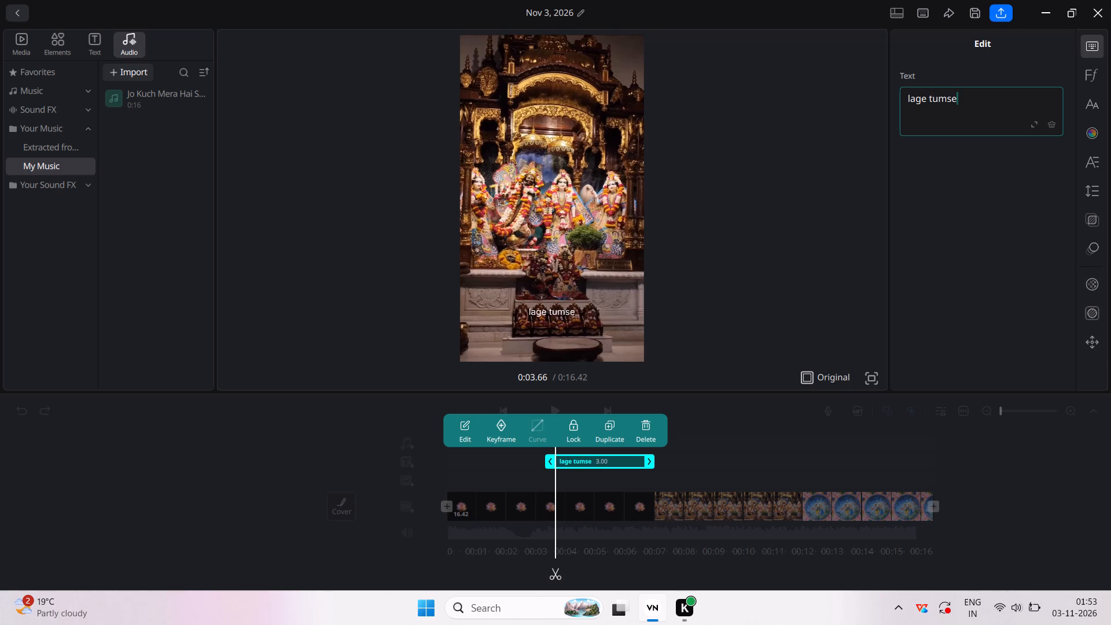
key("space")
type("mil")
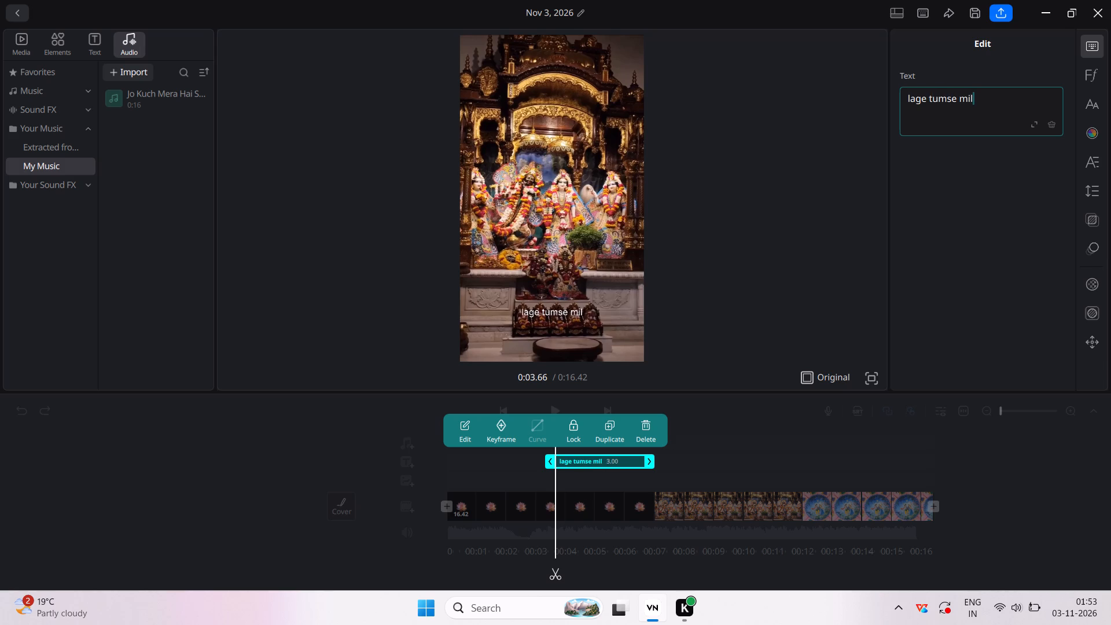
key("j")
key("BackSpace")
type("ke")
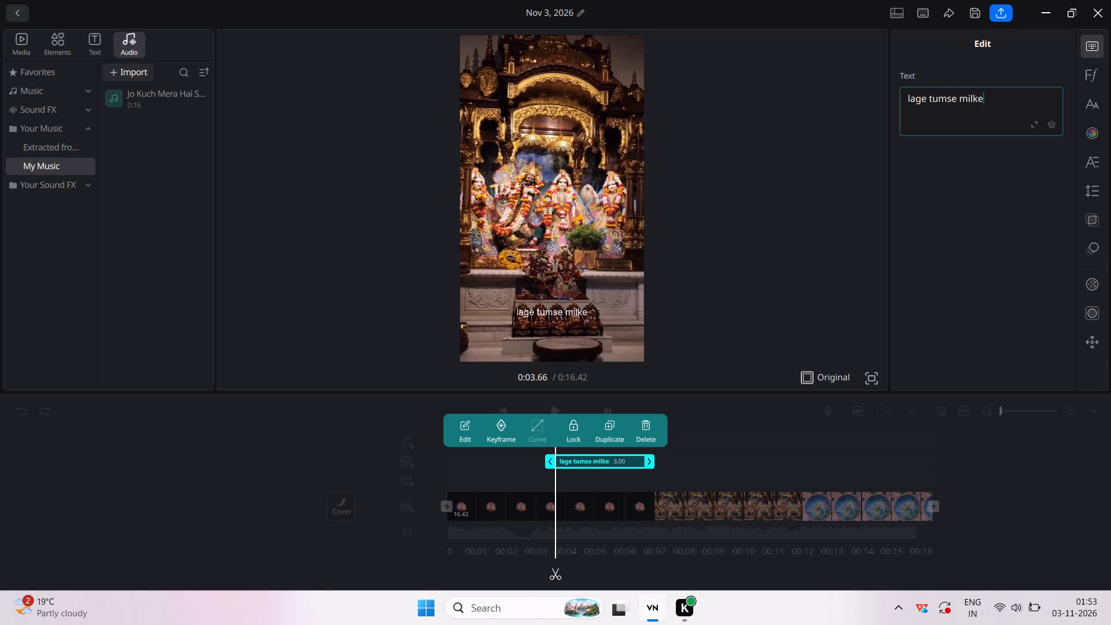
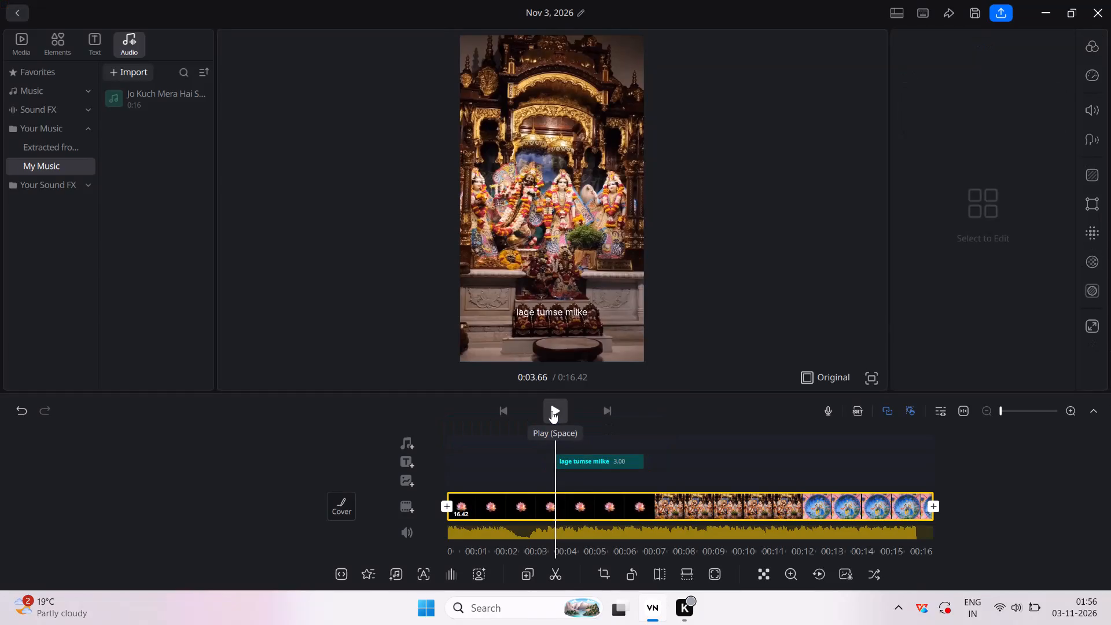
Play the video onward from the caption's start and pause at 0:05.59 to check the caption against the song.
left_click(551, 411)
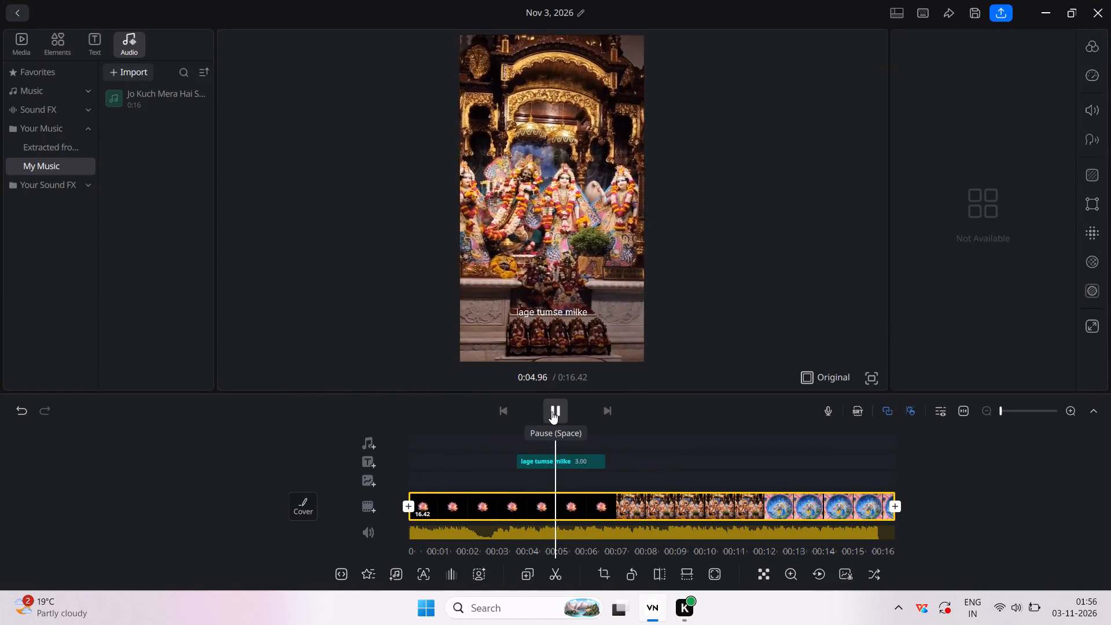
left_click(551, 411)
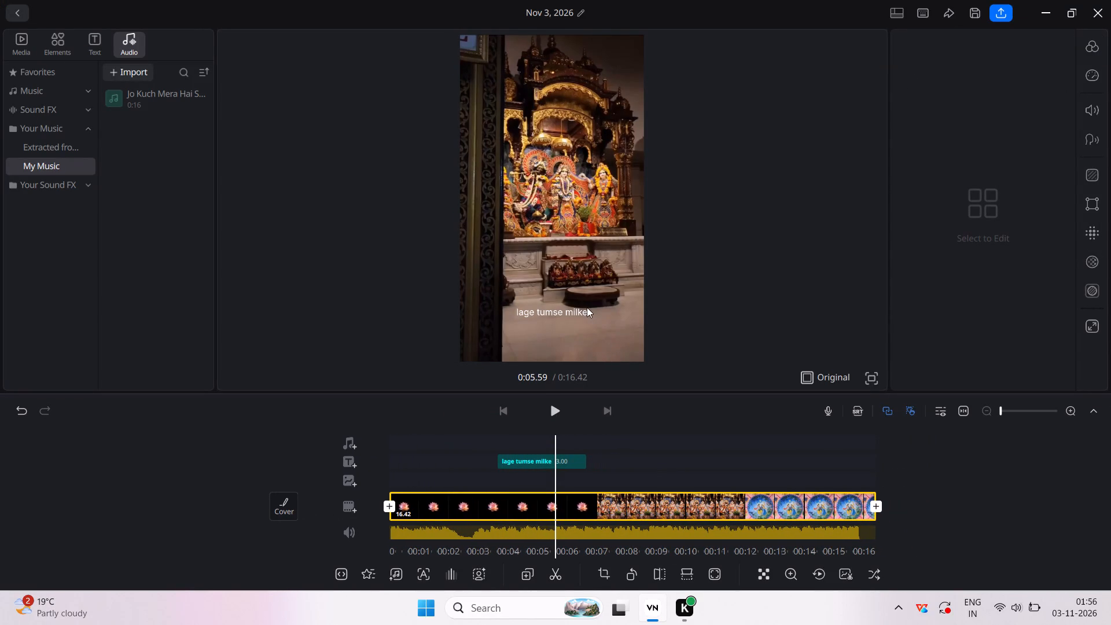
Add the word "lagan" to the end of the caption, making it read "lage tumse milke lagan".
left_click(588, 309)
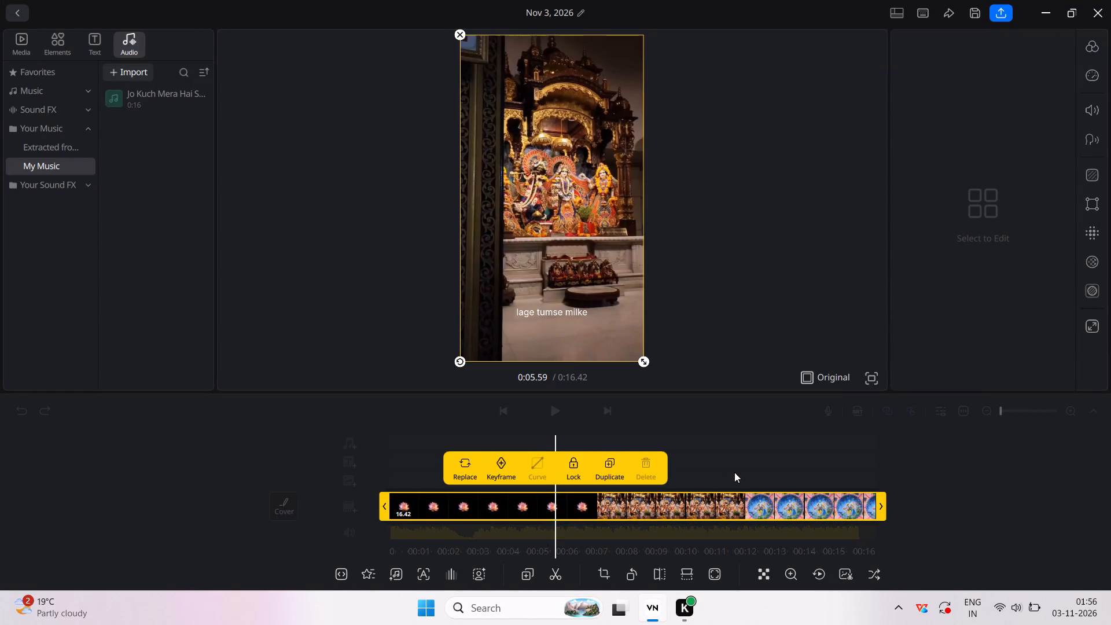
left_click(734, 472)
left_click(576, 454)
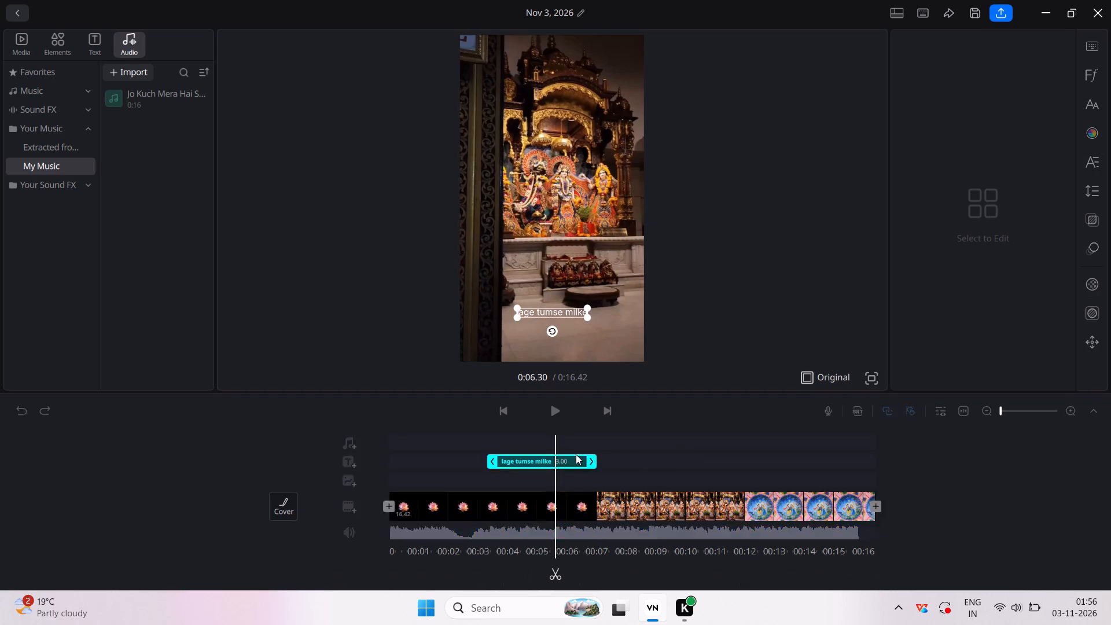
left_click(453, 431)
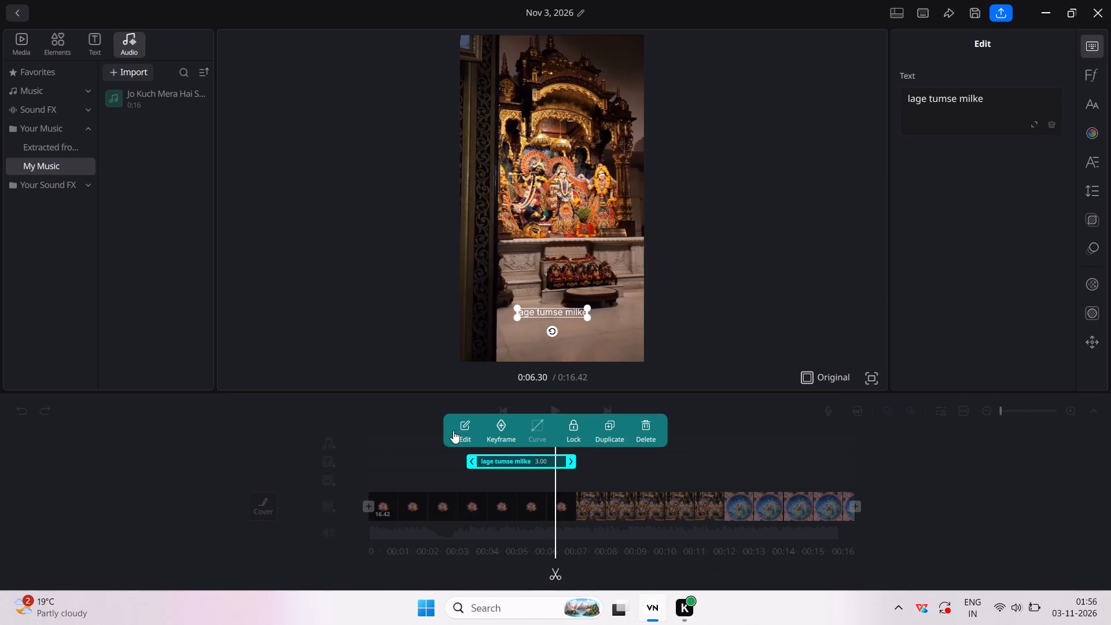
left_click(991, 94)
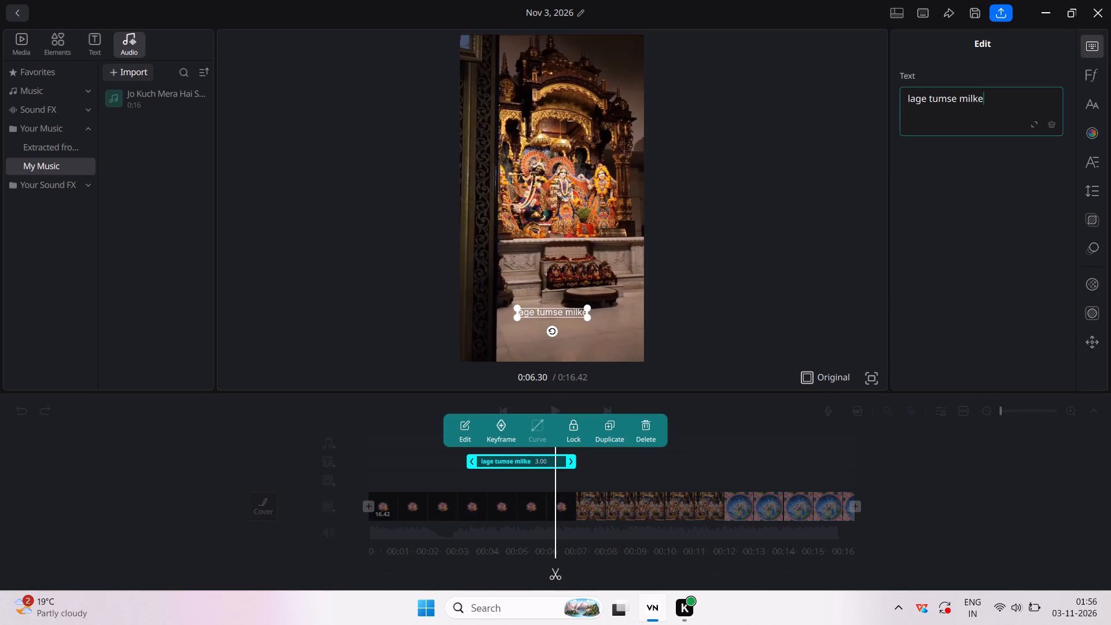
key("space")
type("lagan")
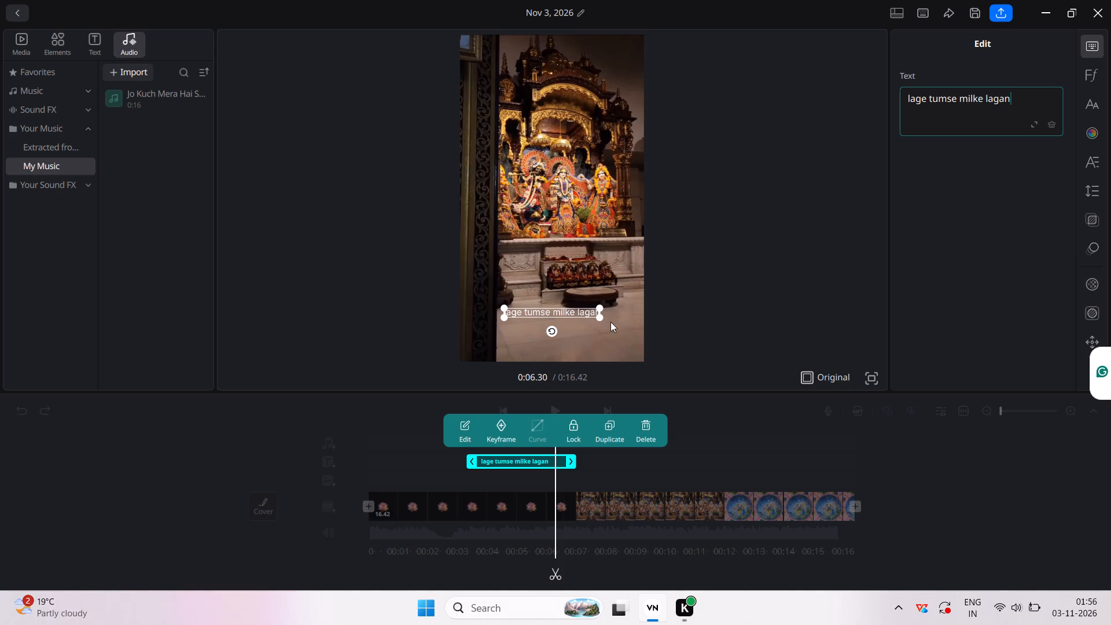
Widen the caption's text box on the video frame, extending its right side nearly to the frame's edge.
left_click_drag(597, 316, 620, 310)
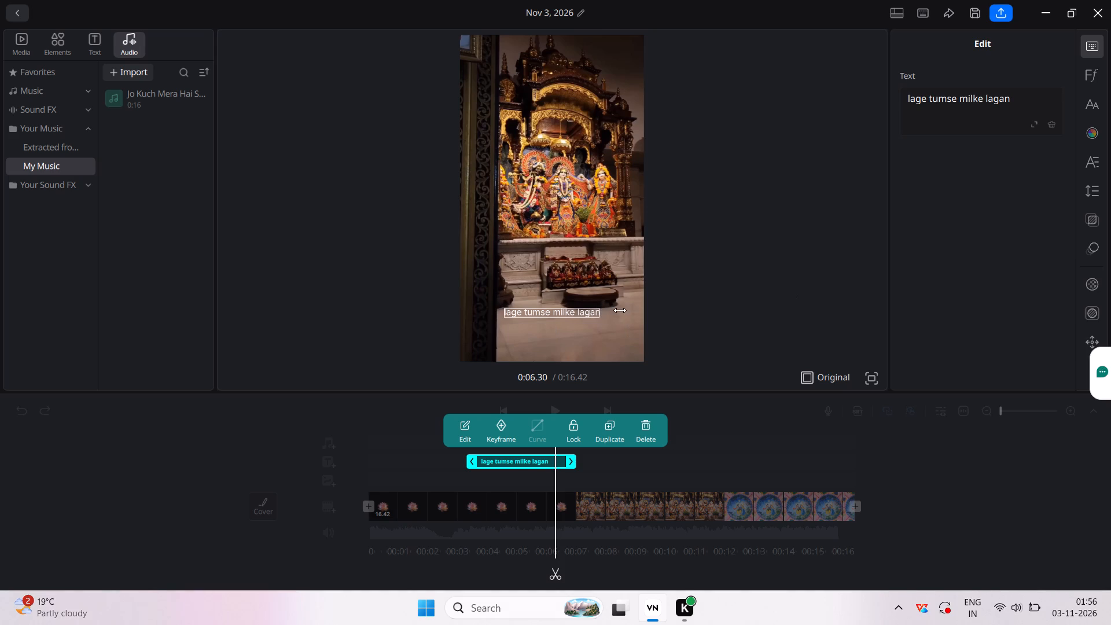
left_click_drag(620, 310, 632, 309)
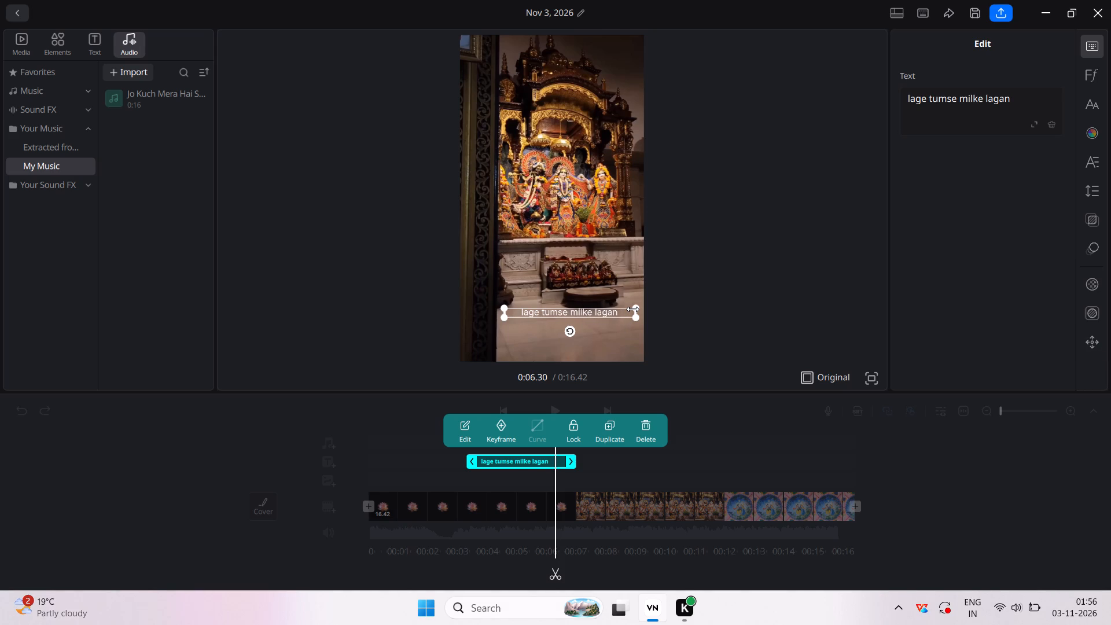
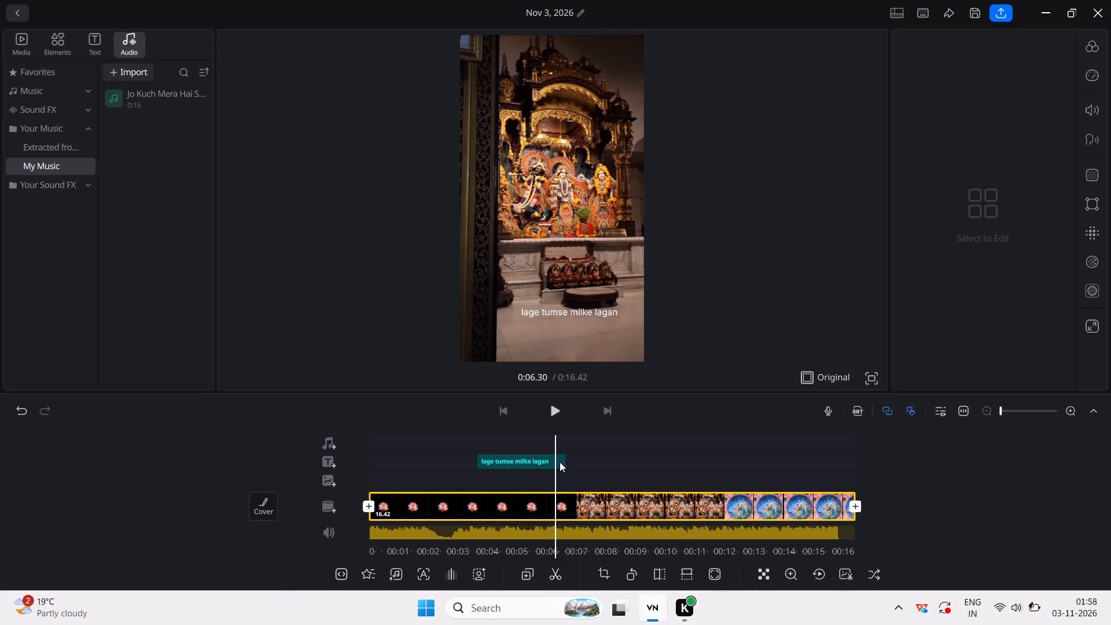
Select the "lage tumse milke lagan" caption clip on the timeline to adjust its end point near 0:06.
left_click(545, 455)
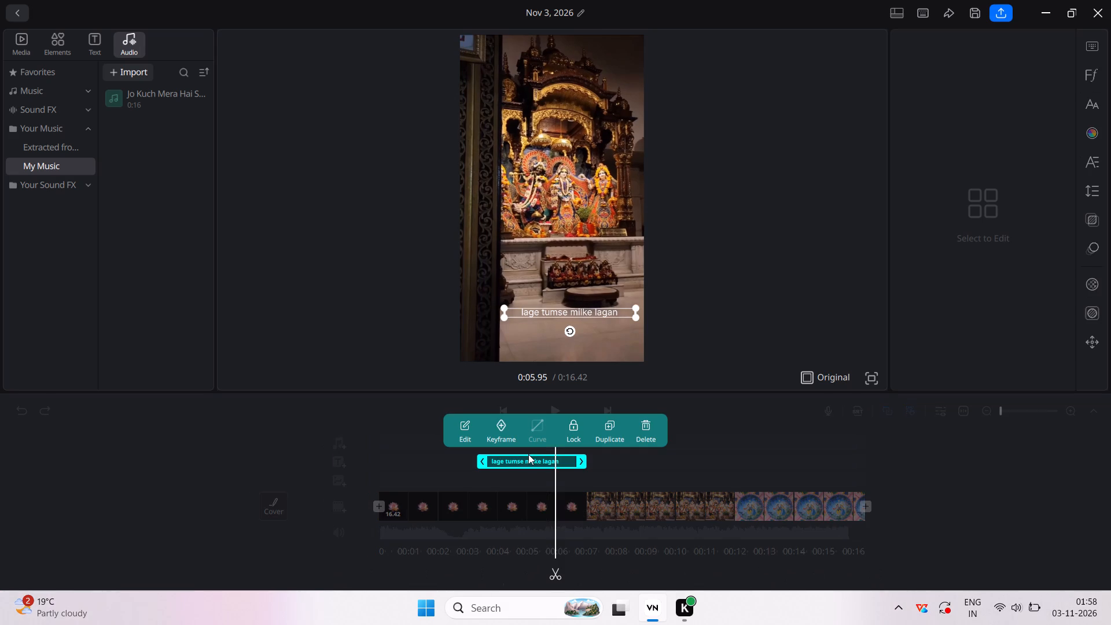
left_click(613, 476)
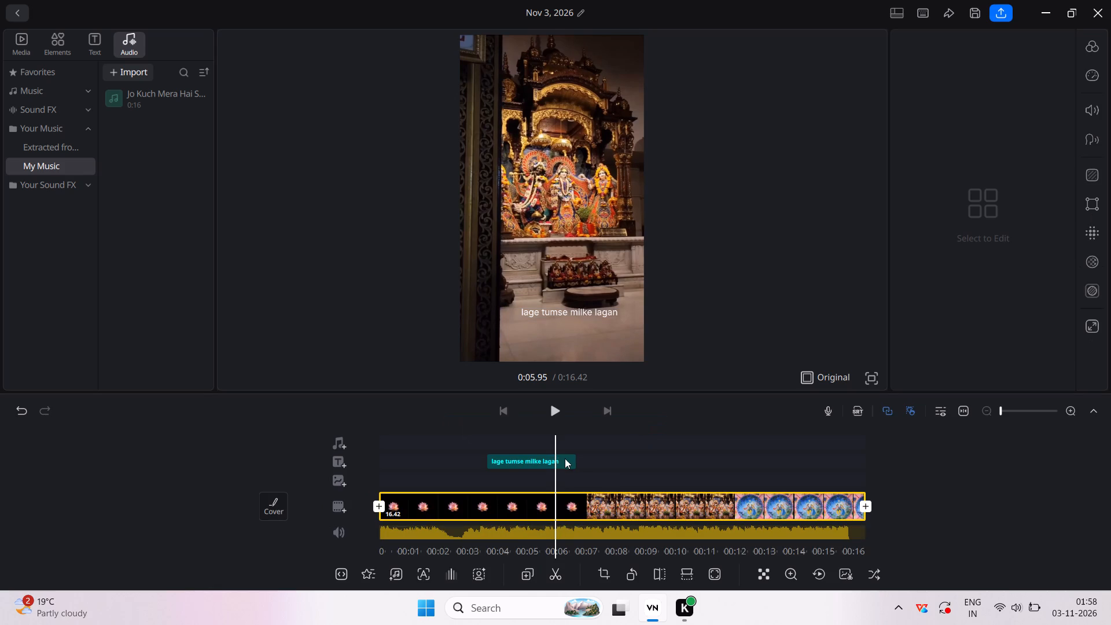
left_click(558, 457)
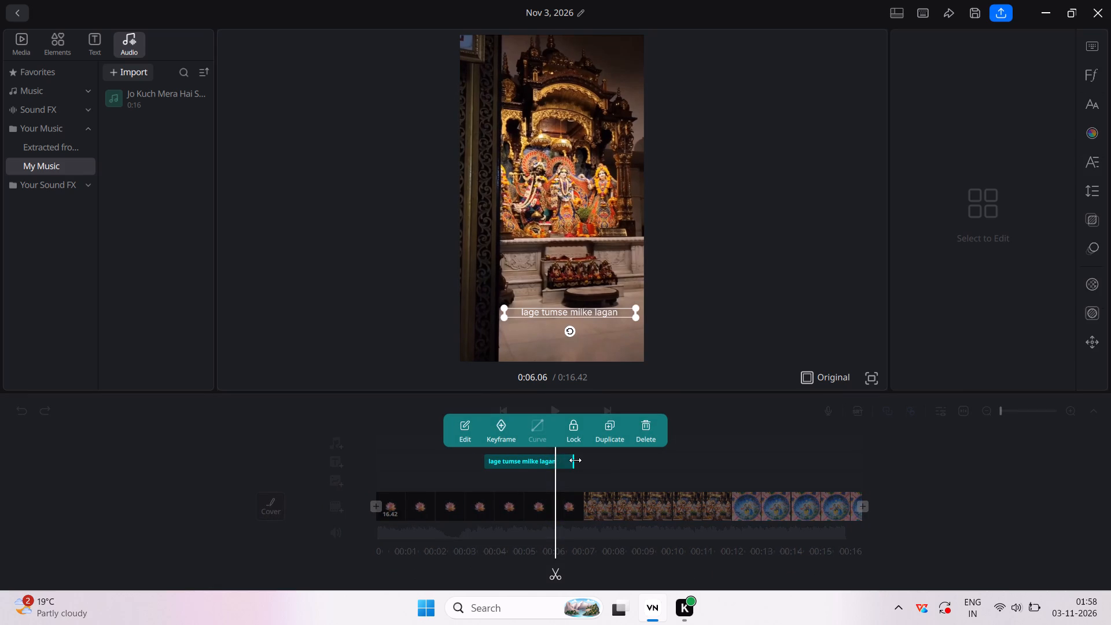
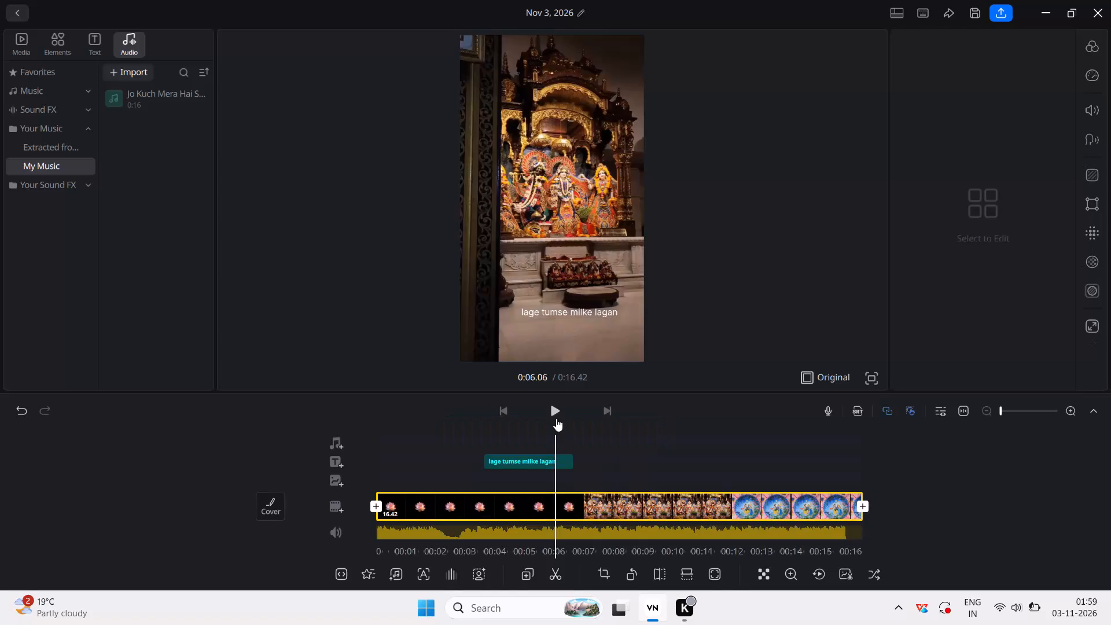
Replay the section around the "lage tumse milke lagan" caption between about 0:04 and 0:08 to check its timing against the song.
left_click(549, 407)
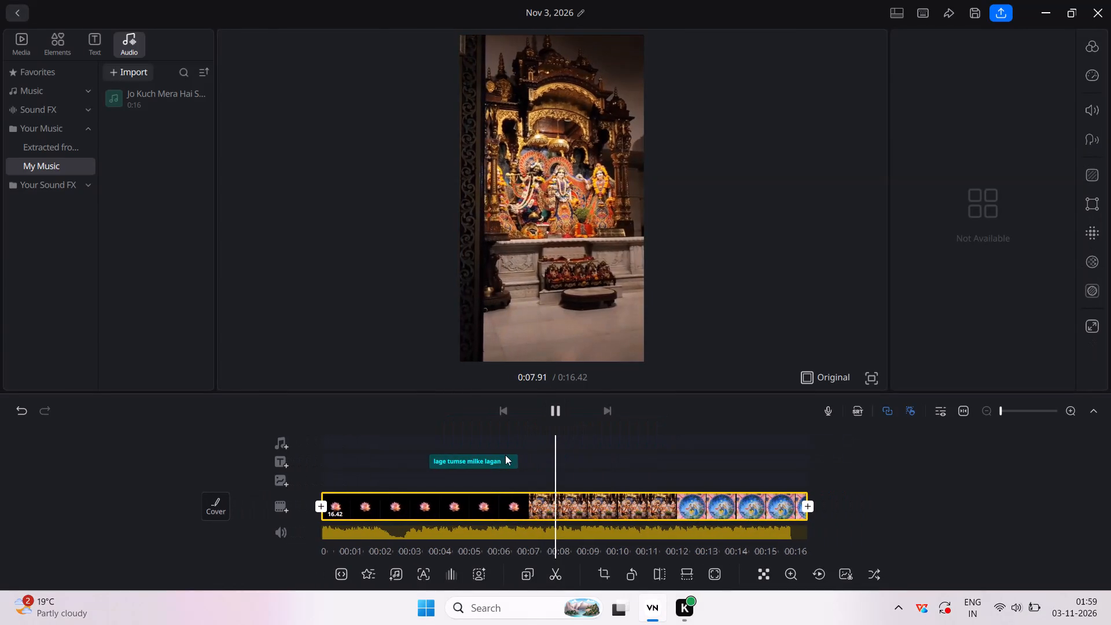
left_click(476, 459)
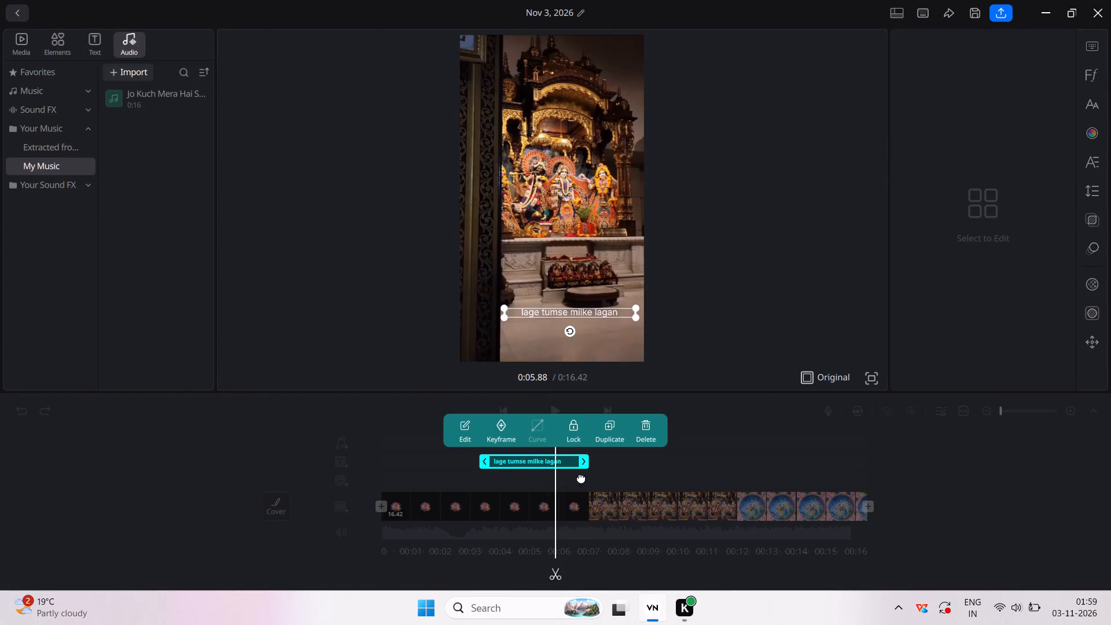
left_click_drag(555, 490, 646, 486)
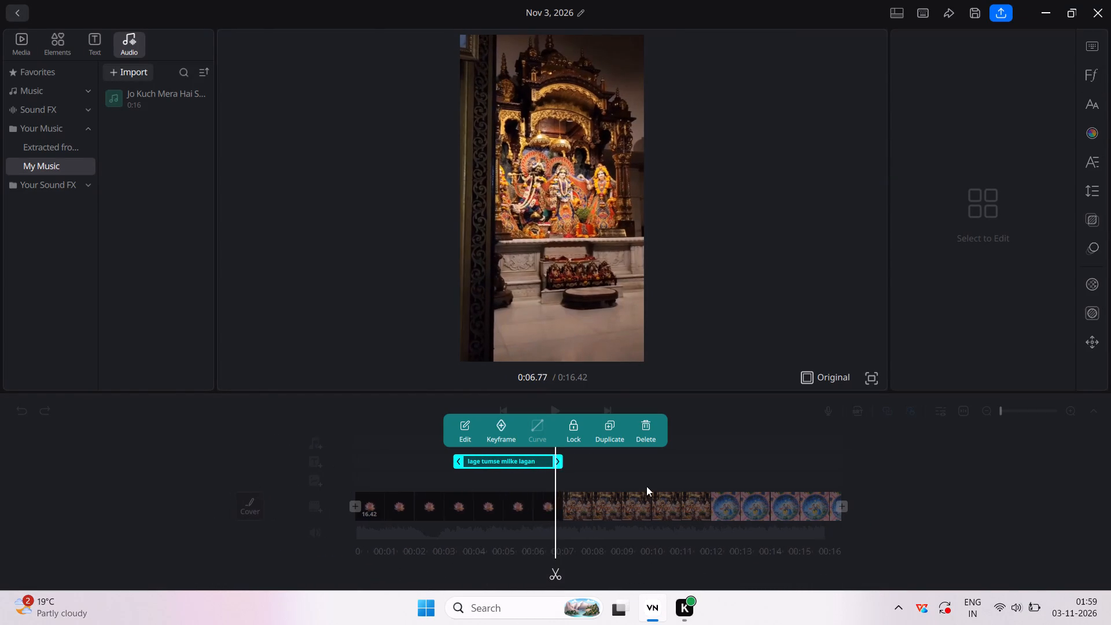
left_click_drag(646, 486, 619, 496)
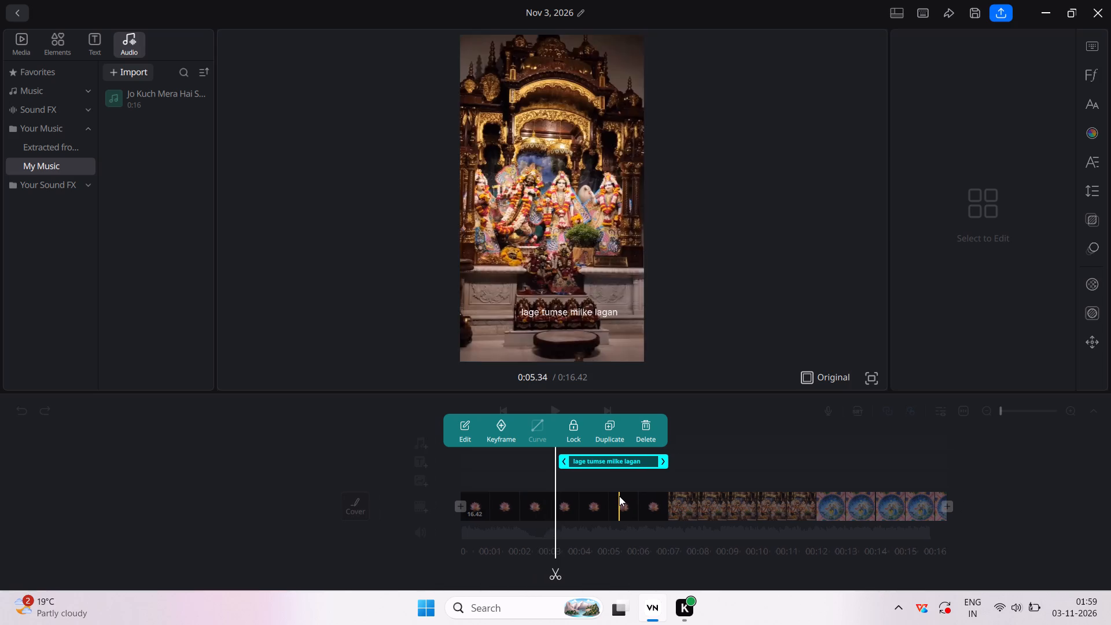
key("space")
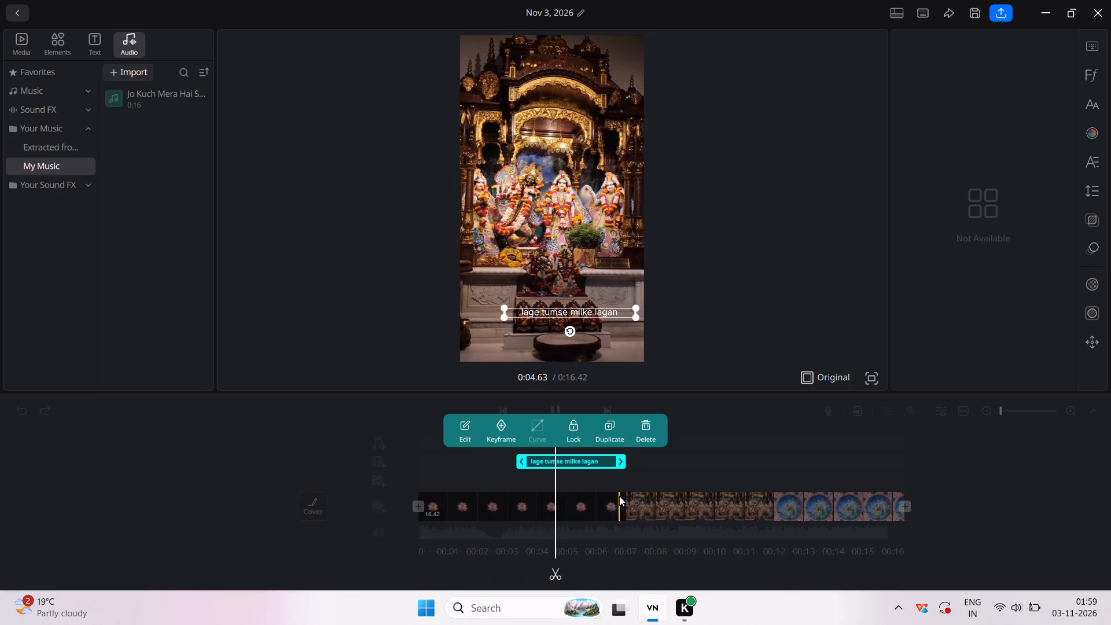
key("Left")
key("Left")
key("Left")
key("Left")
key("Left")
key("Left")
key("Left")
key("Left")
key("Left")
key("Left")
key("Left")
key("Left")
key("Left")
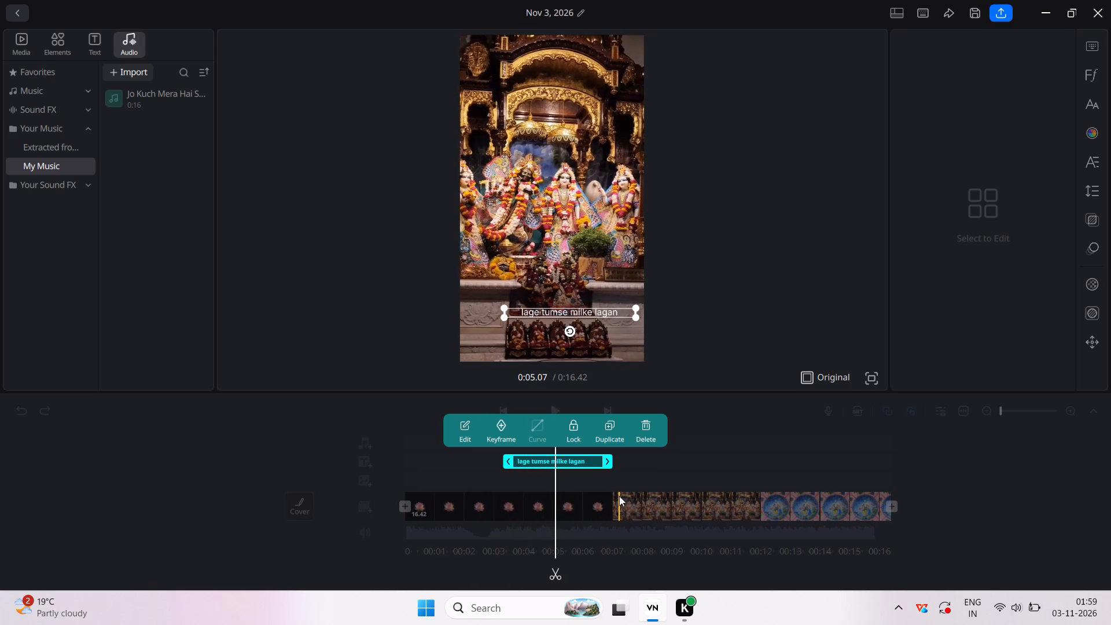
key("Left")
key("Left")
key("Left")
key("Left")
key("Left")
key("Left")
key("Left")
key("Left")
key("Left")
key("Left")
key("Left")
key("Left")
key("Left")
key("Left")
key("Left")
key("Left")
key("Left")
key("Left")
key("Left")
key("Left")
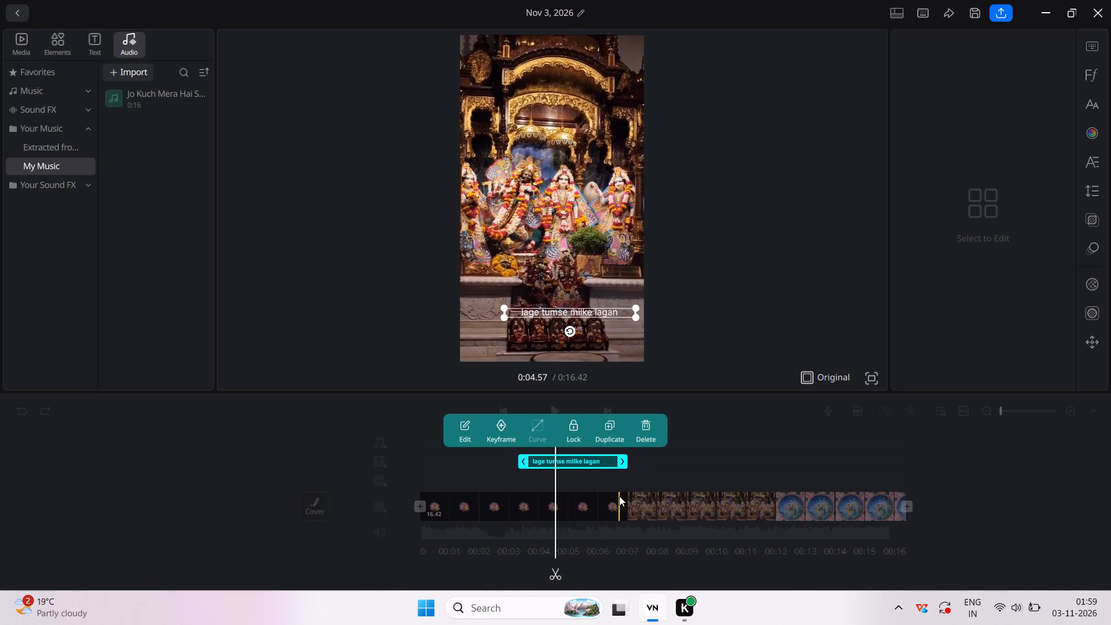
key("space")
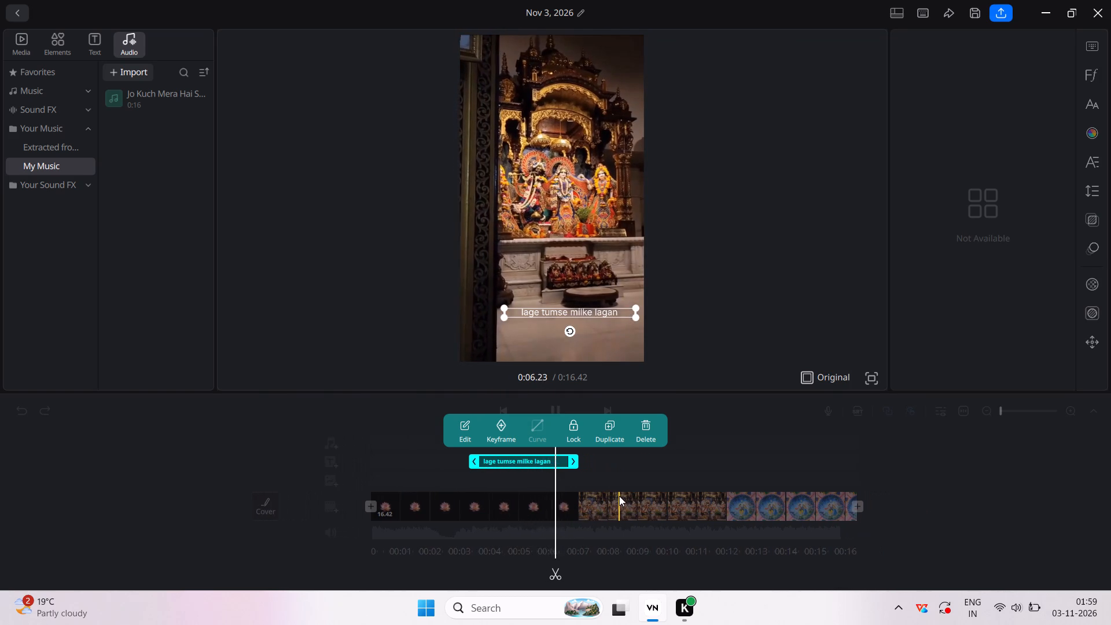
Play the video from about 0:03 to 0:06 to find where the sung line of the caption ends.
left_click(653, 474)
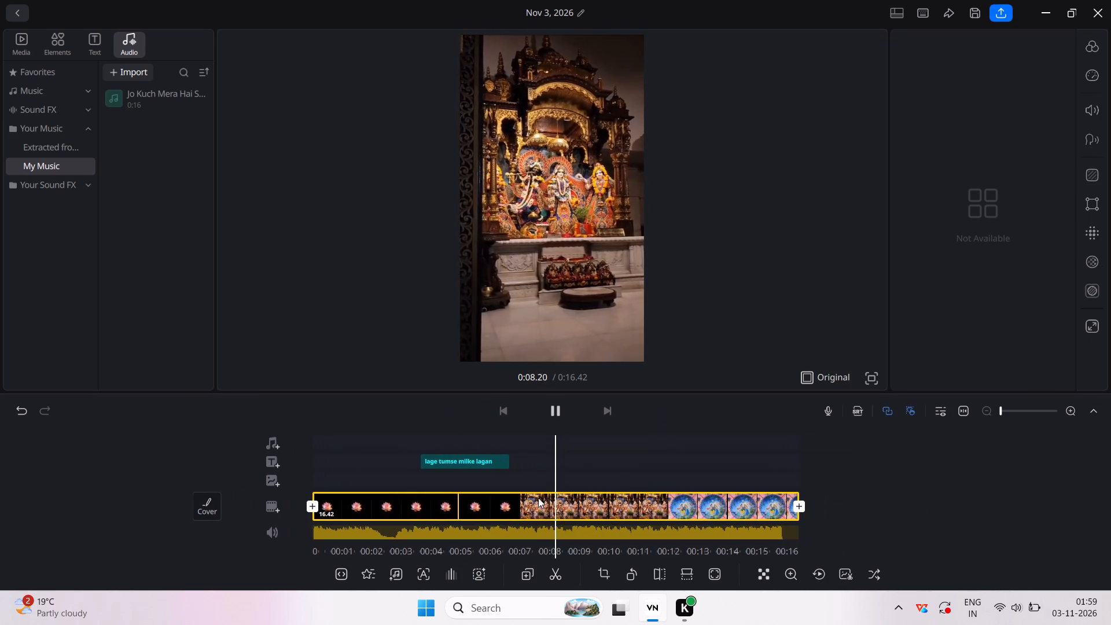
scroll(538, 498, "right", 12)
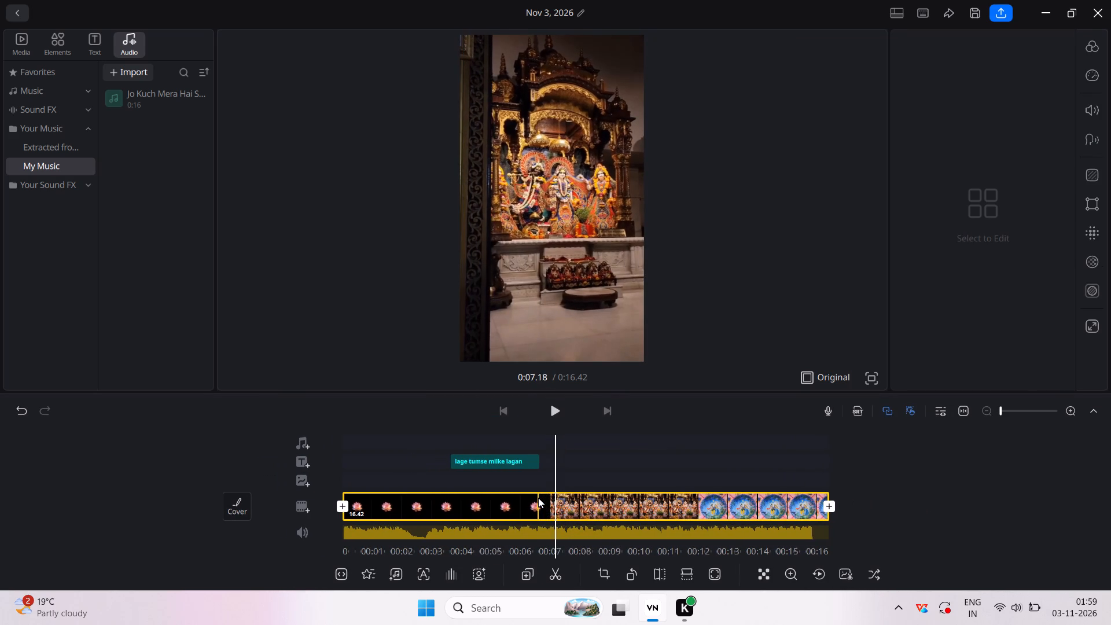
scroll(538, 498, "right", 8)
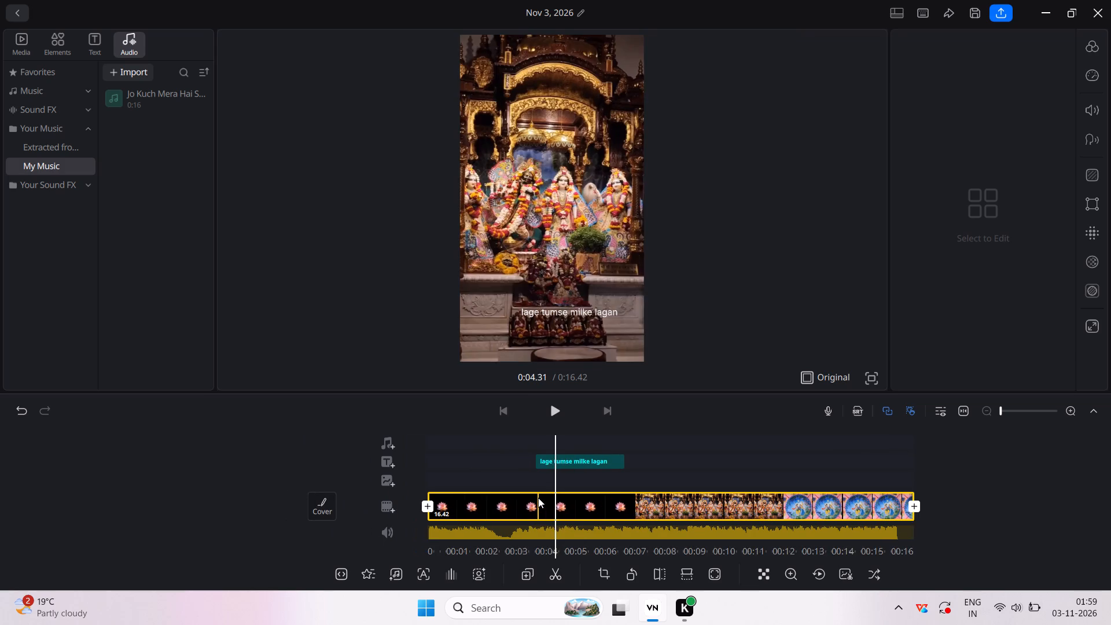
scroll(538, 498, "right", 4)
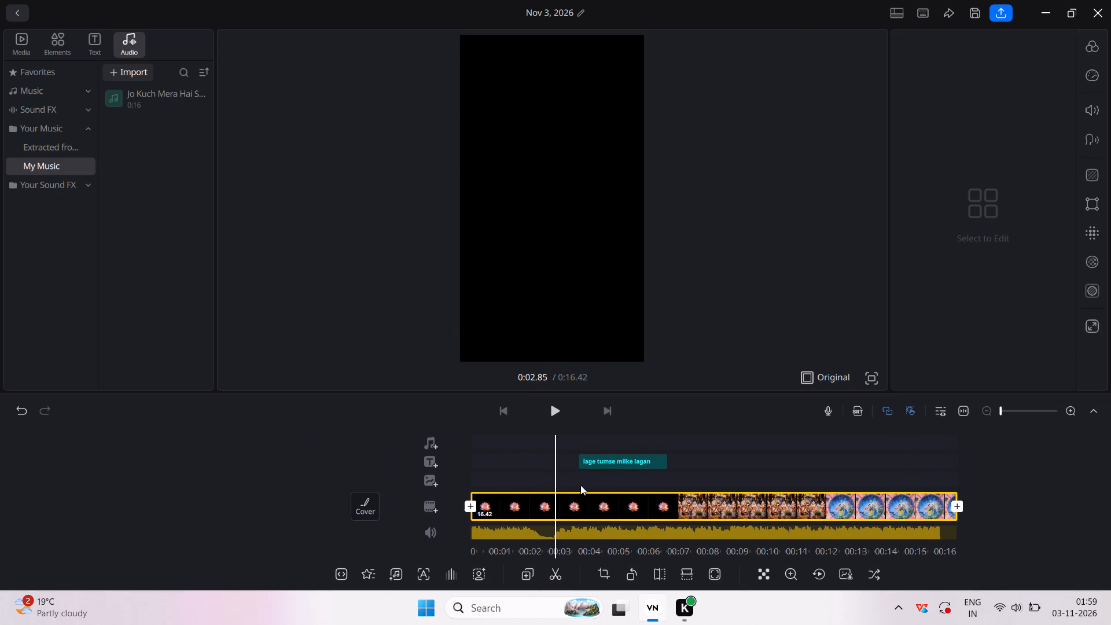
key("space")
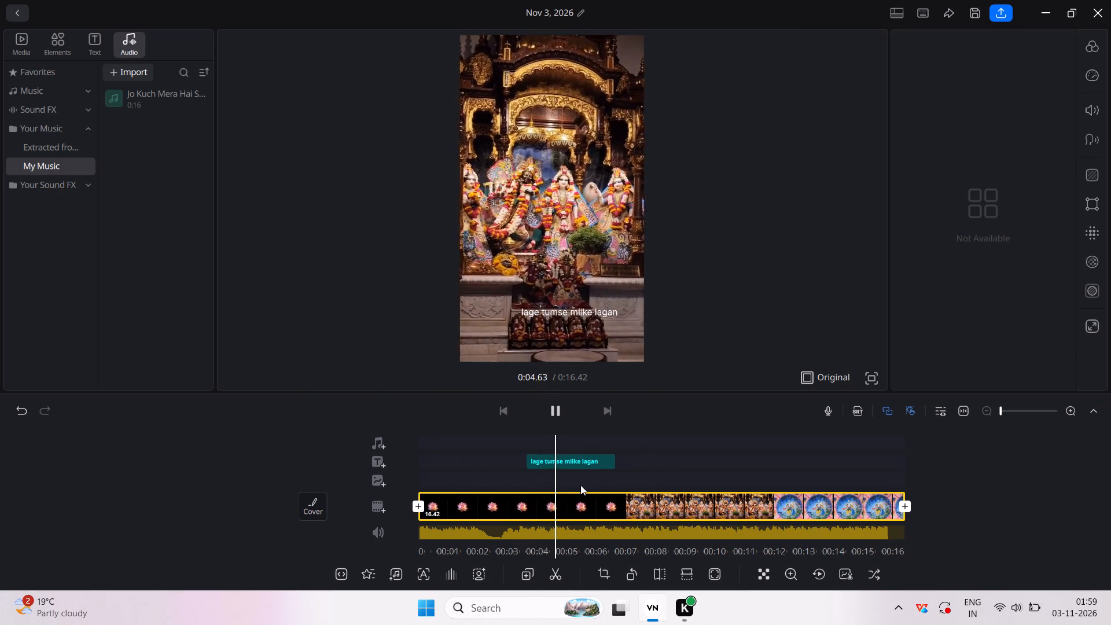
key("space")
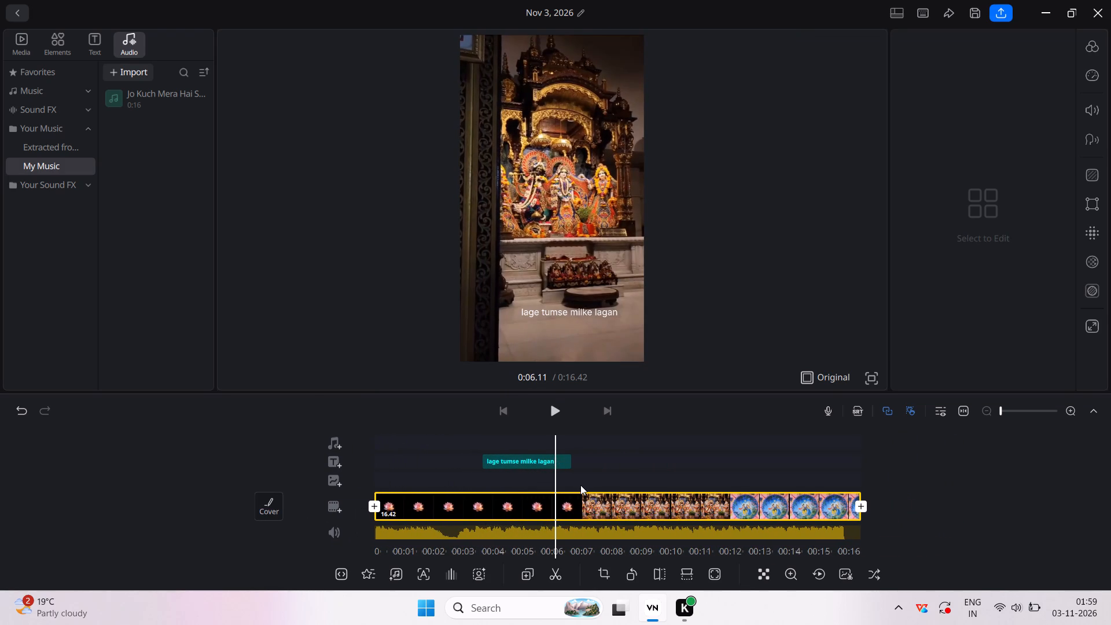
Trim the "lage tumse milke lagan" caption clip to end at about 0:05.8 and start at about 0:03.6.
left_click(524, 460)
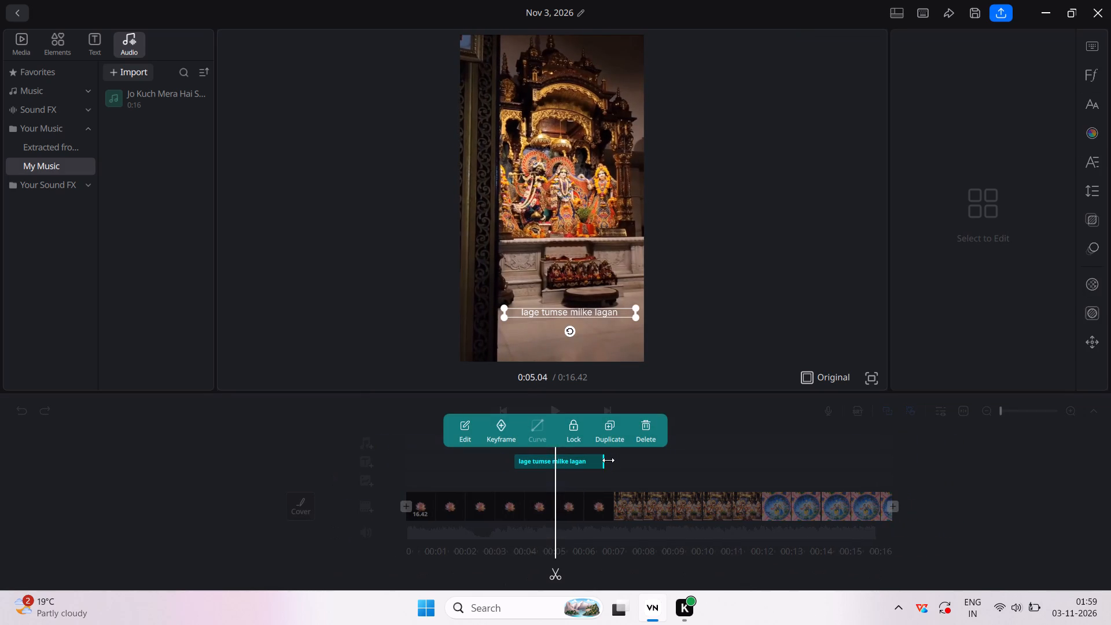
left_click_drag(605, 464, 587, 464)
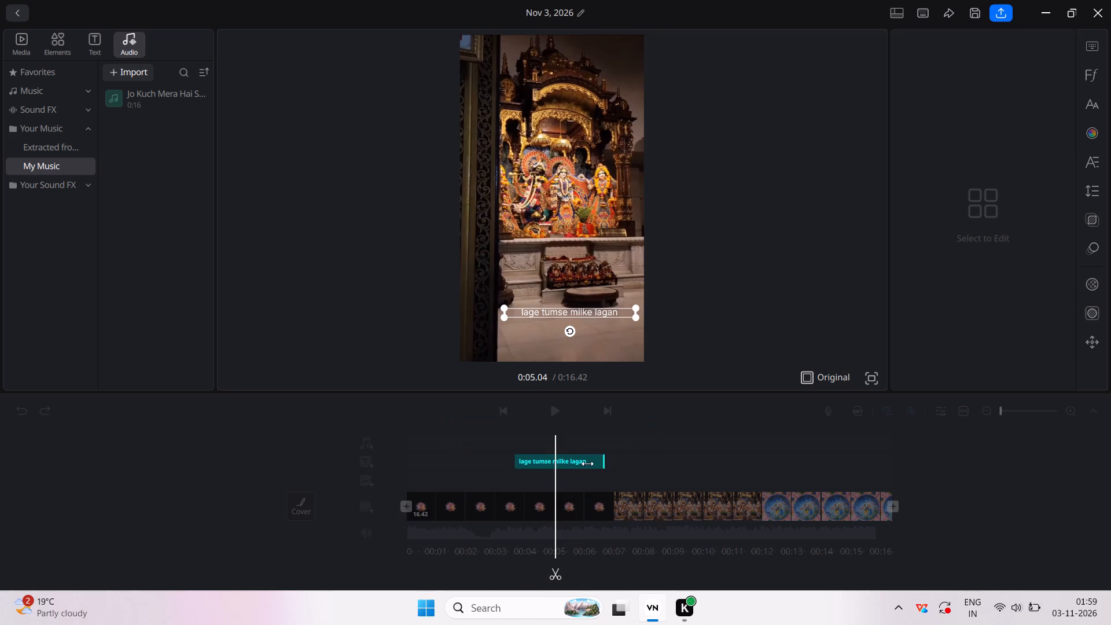
left_click_drag(587, 464, 579, 465)
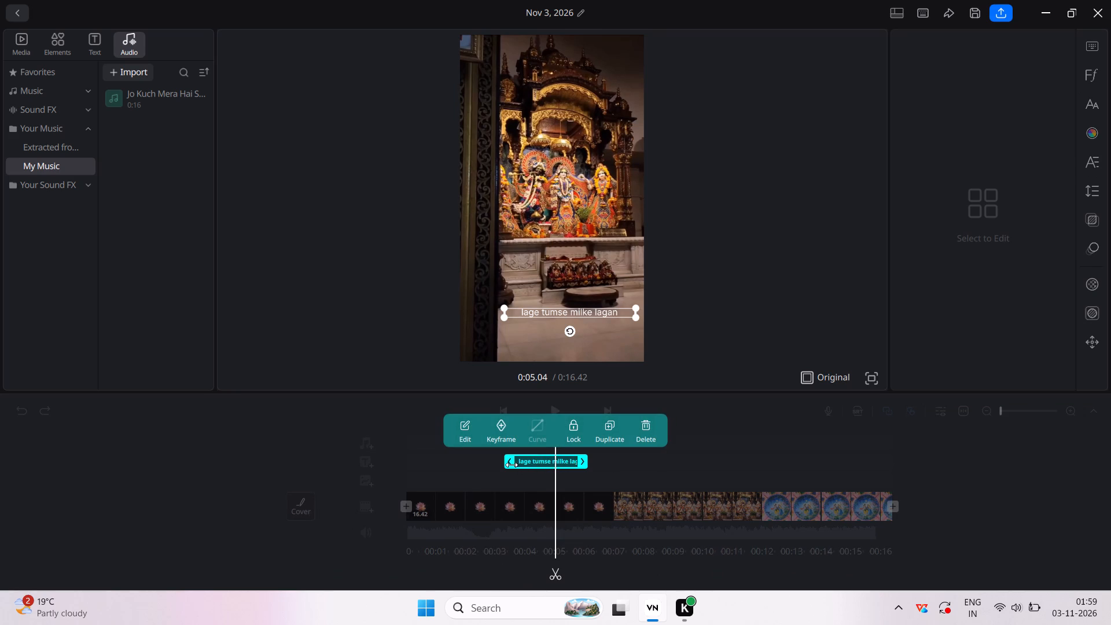
left_click(510, 465)
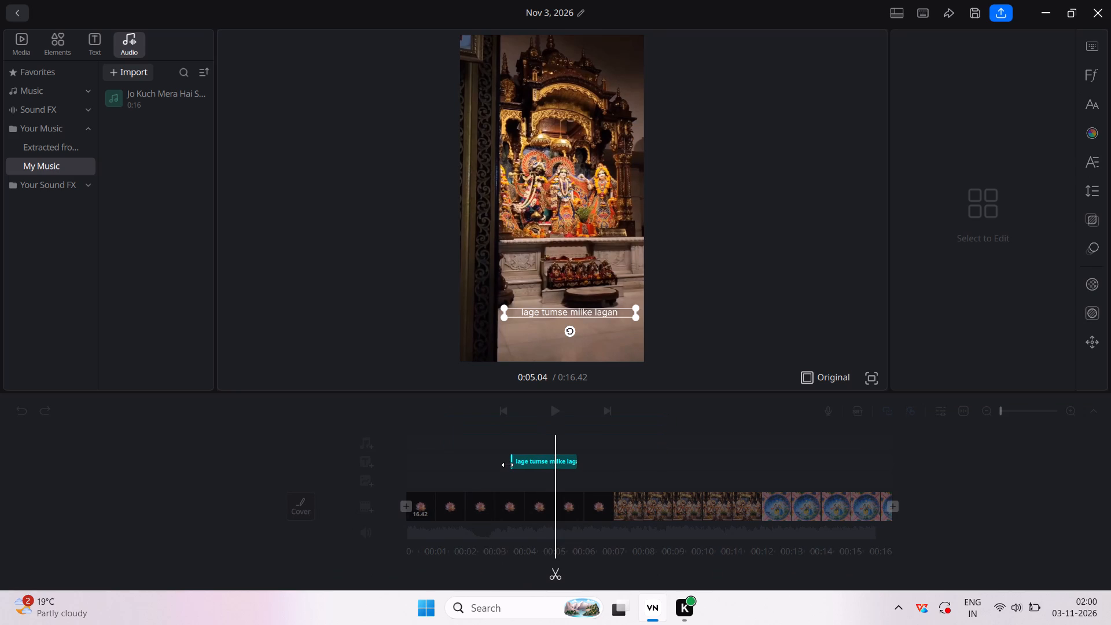
left_click(612, 480)
Play the trimmed "lage tumse milke lagan" caption from its start to about 0:06 to check its sync with the song.
scroll(612, 480, "right", 1)
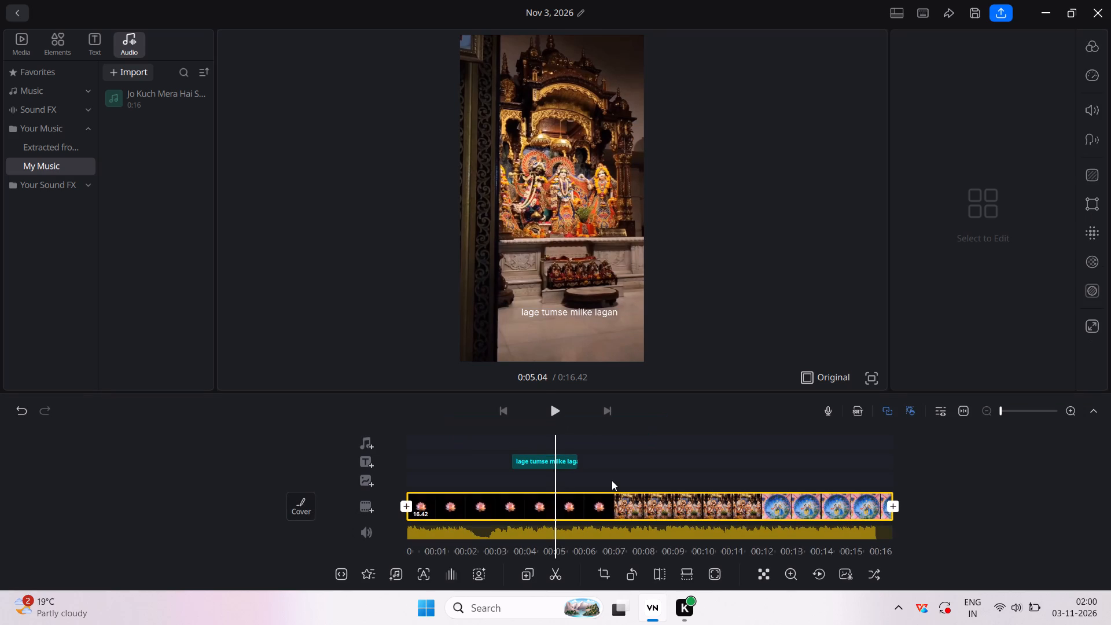
scroll(612, 480, "right", 6)
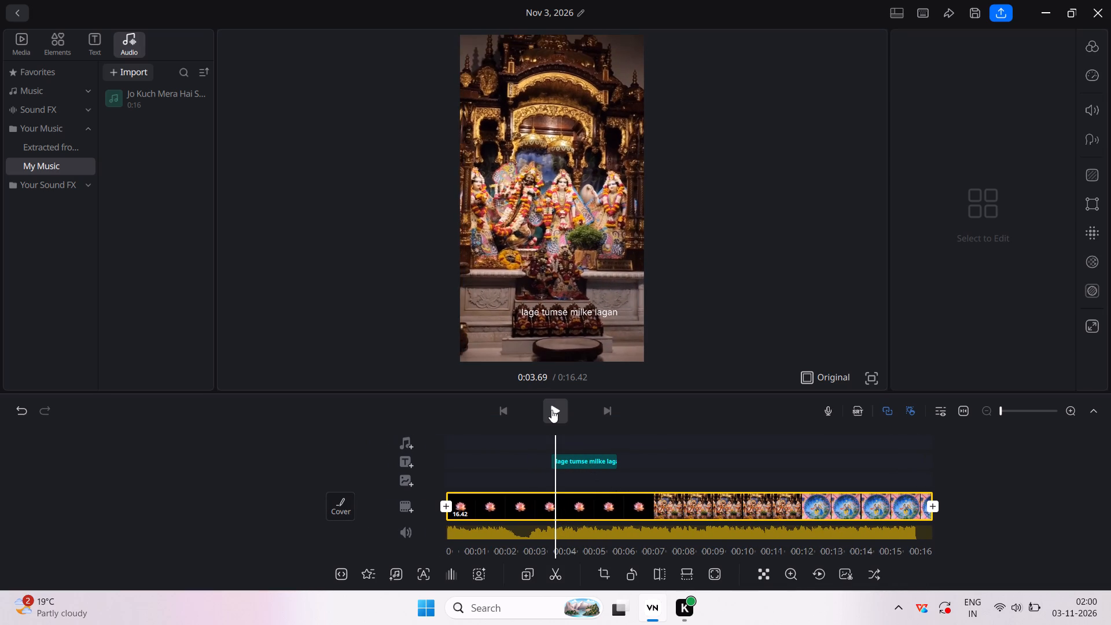
left_click(551, 410)
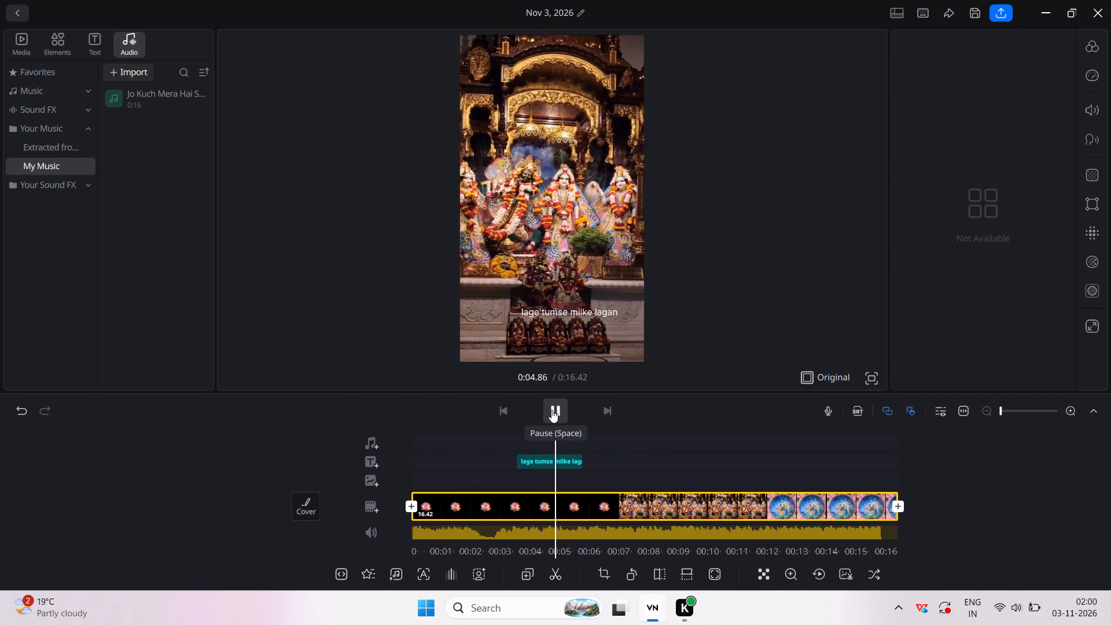
left_click(551, 410)
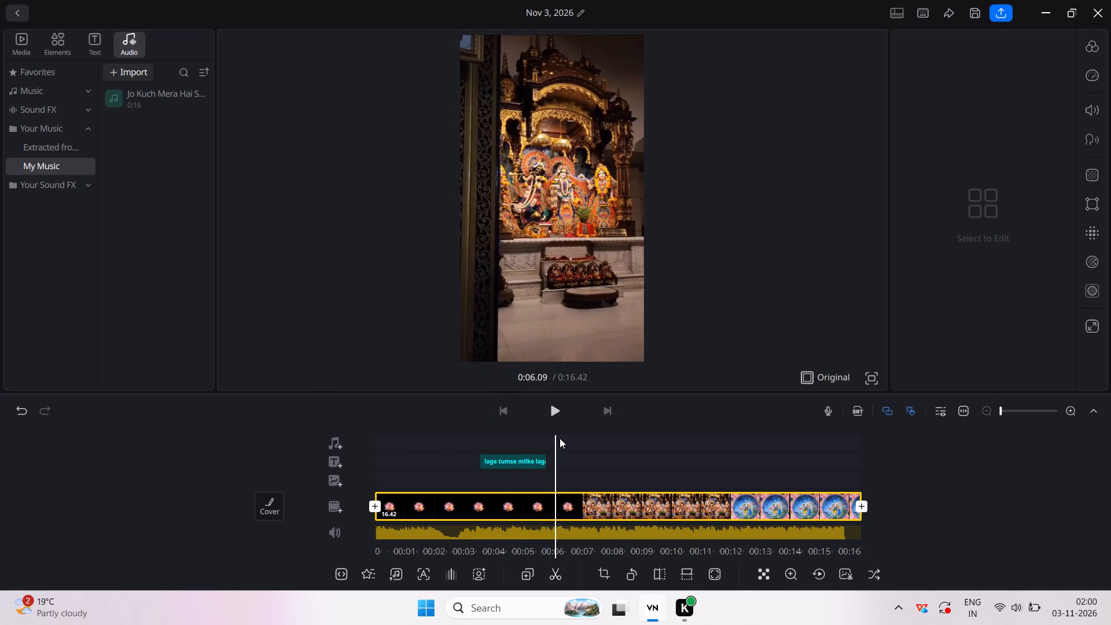
Add a text caption at 0:05.87, right after the first caption, reading "lagan maange tumse" and "milke lagan" on two lines.
scroll(571, 459, "right", 1)
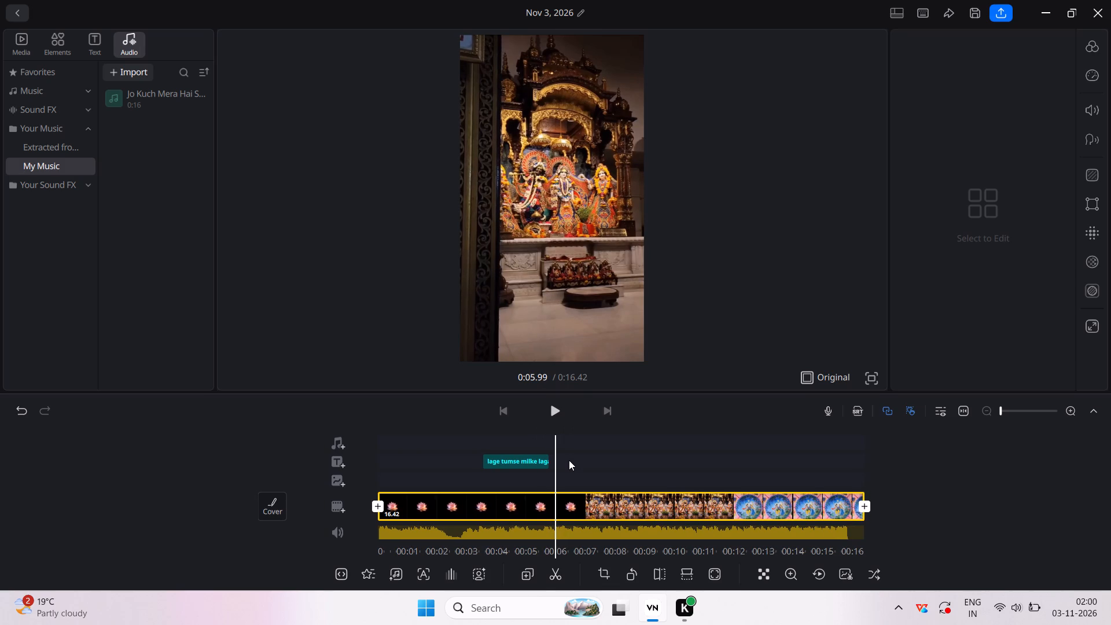
scroll(569, 460, "right", 1)
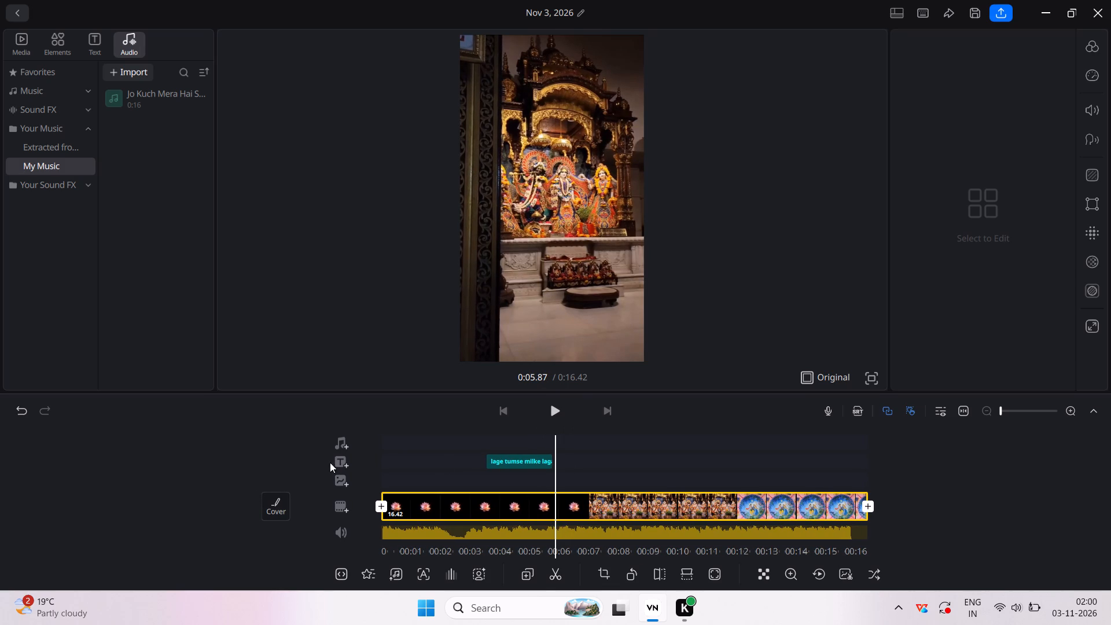
left_click(351, 462)
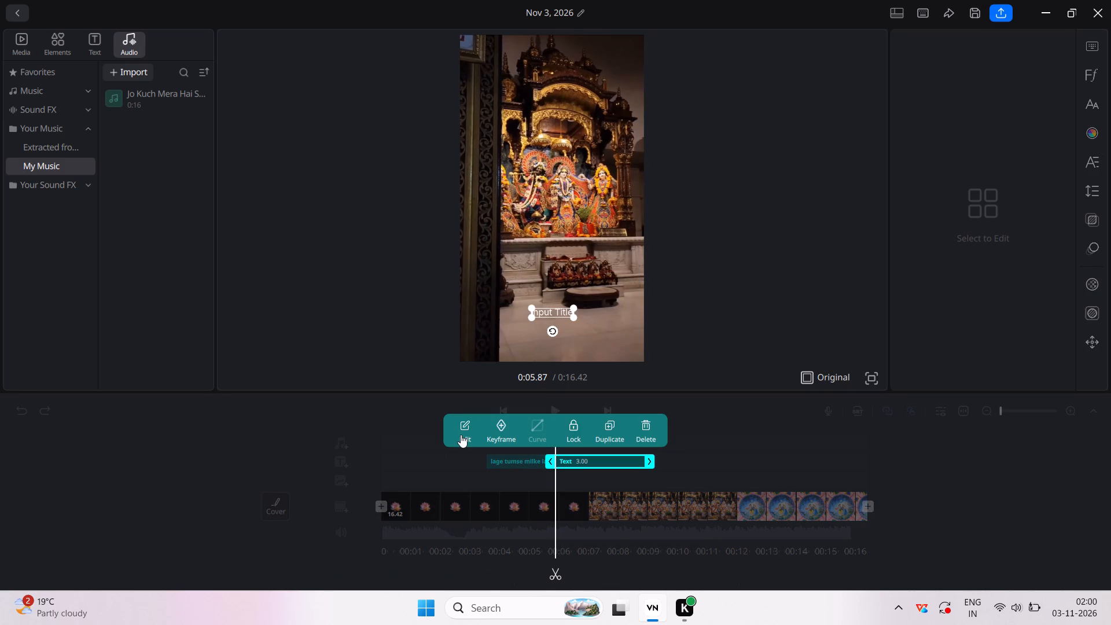
left_click(461, 435)
left_click(947, 97)
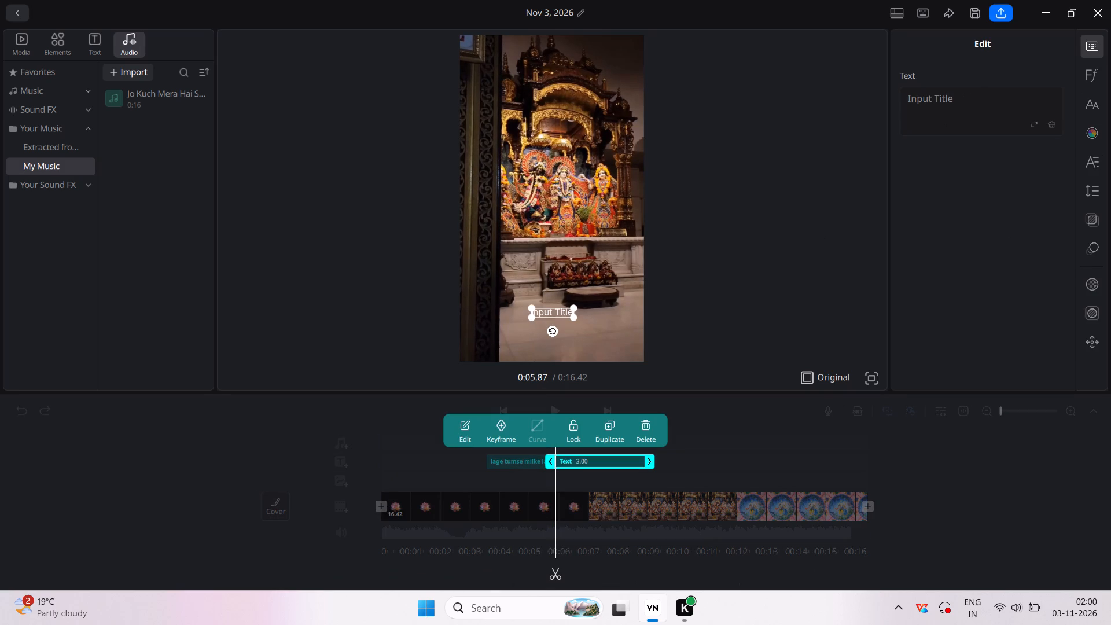
type("lagan maa")
key("n")
type("ge tumse mi")
key("BackSpace")
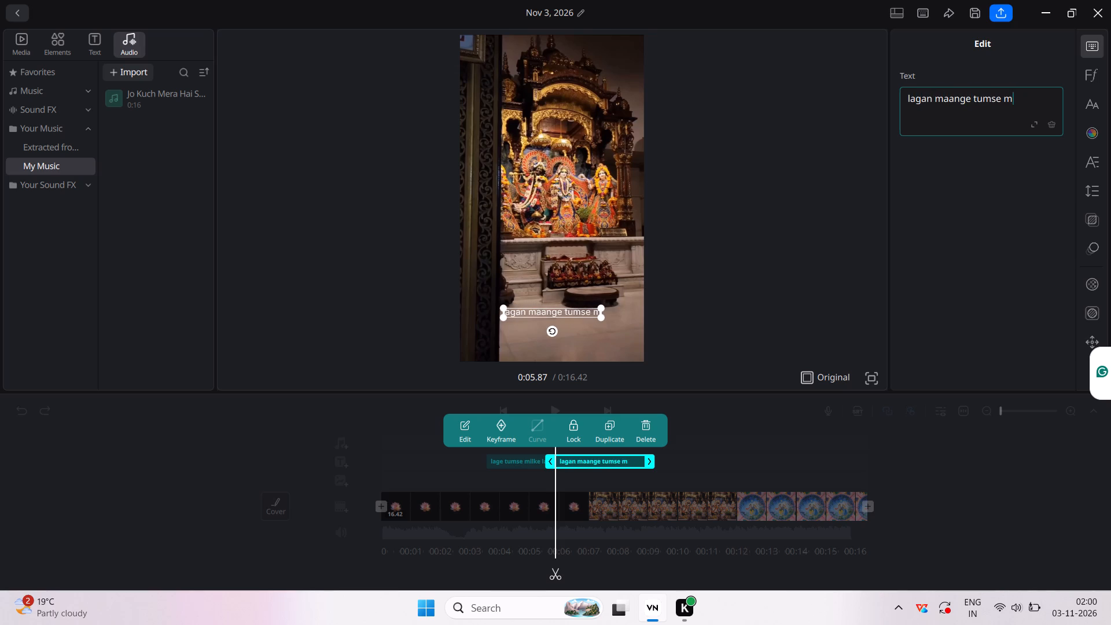
key("BackSpace")
key("Return")
type("milki")
key("BackSpace")
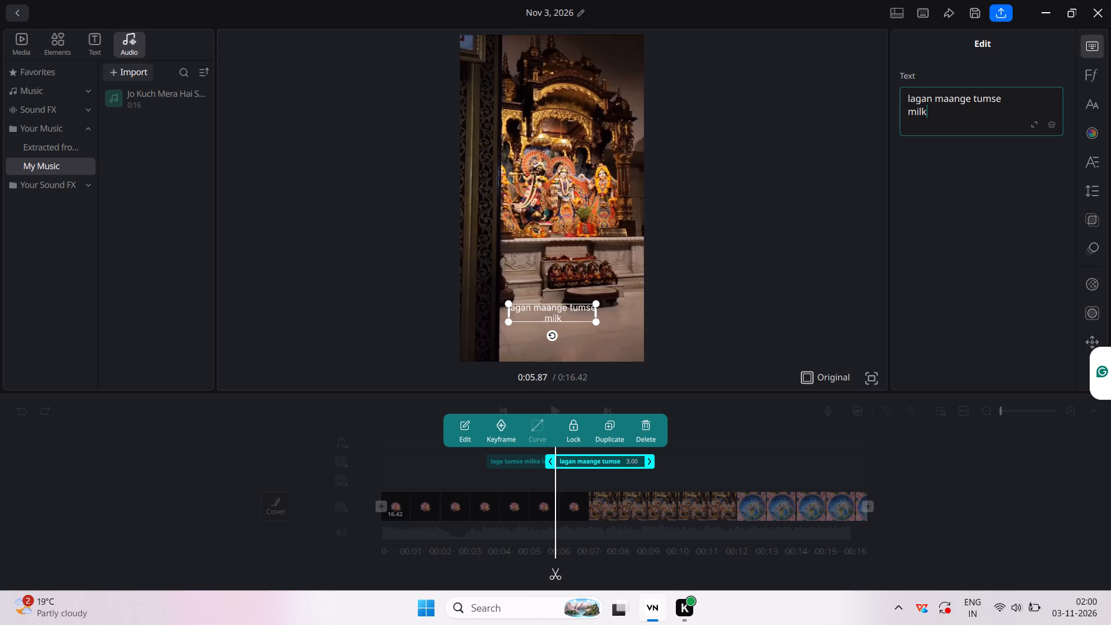
type("e")
key("space")
type("lagan")
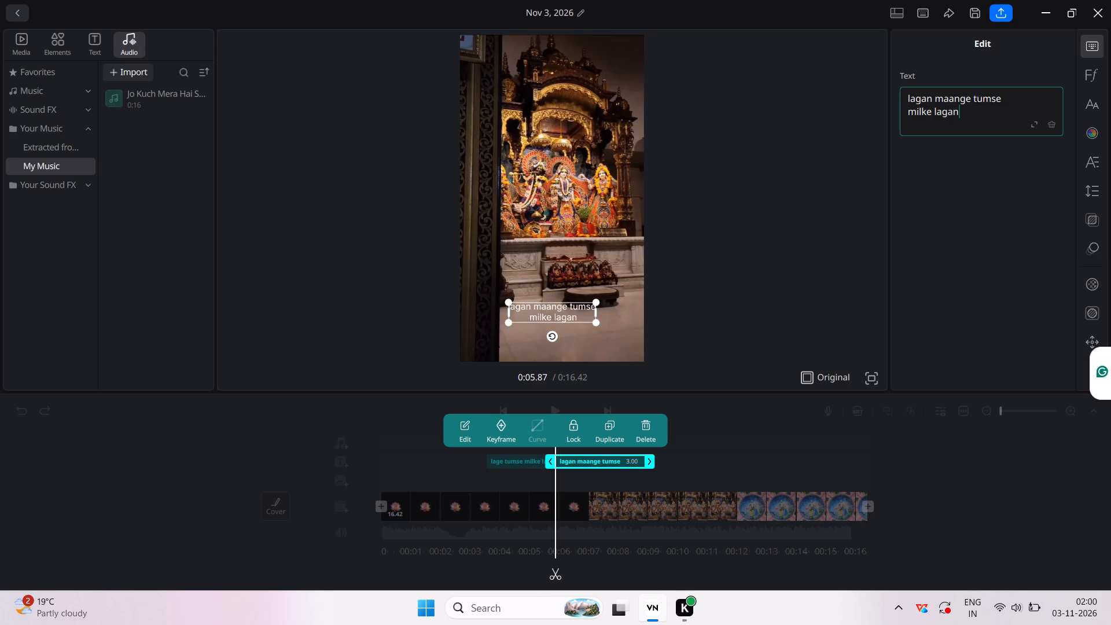
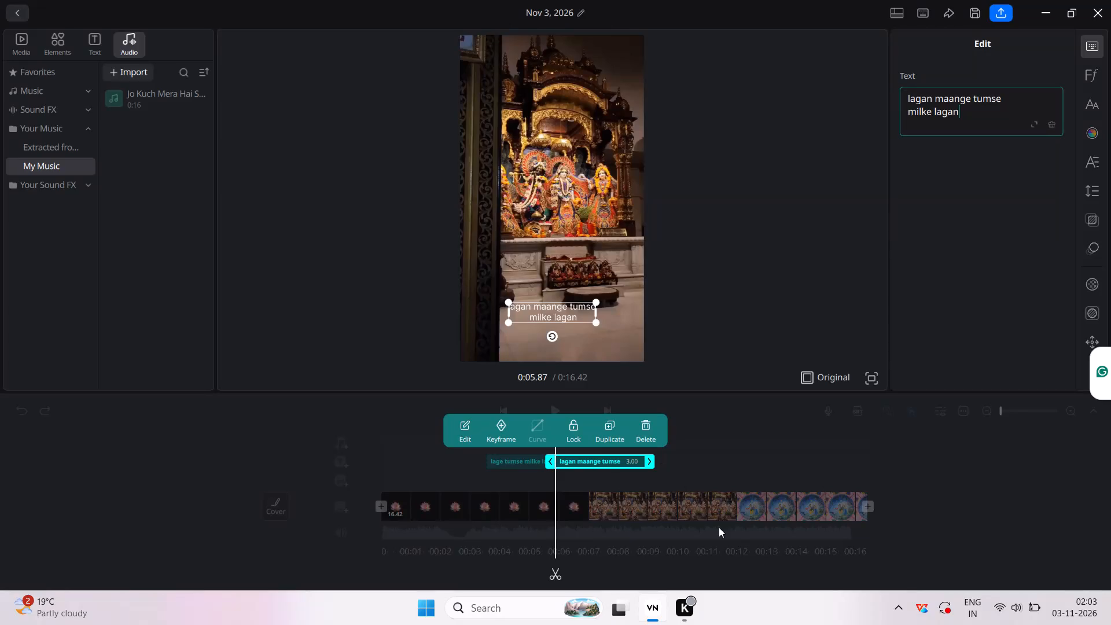
Set the font of the "lage tumse milke lagan" caption to Bell MT Regular and apply it to all captions.
left_click(648, 511)
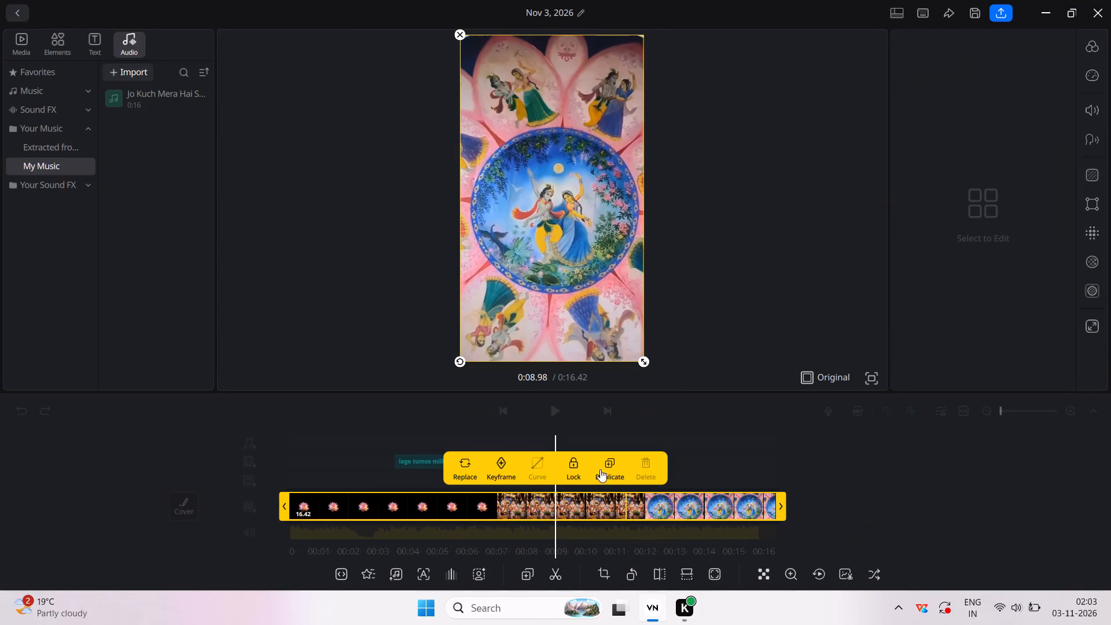
left_click(553, 410)
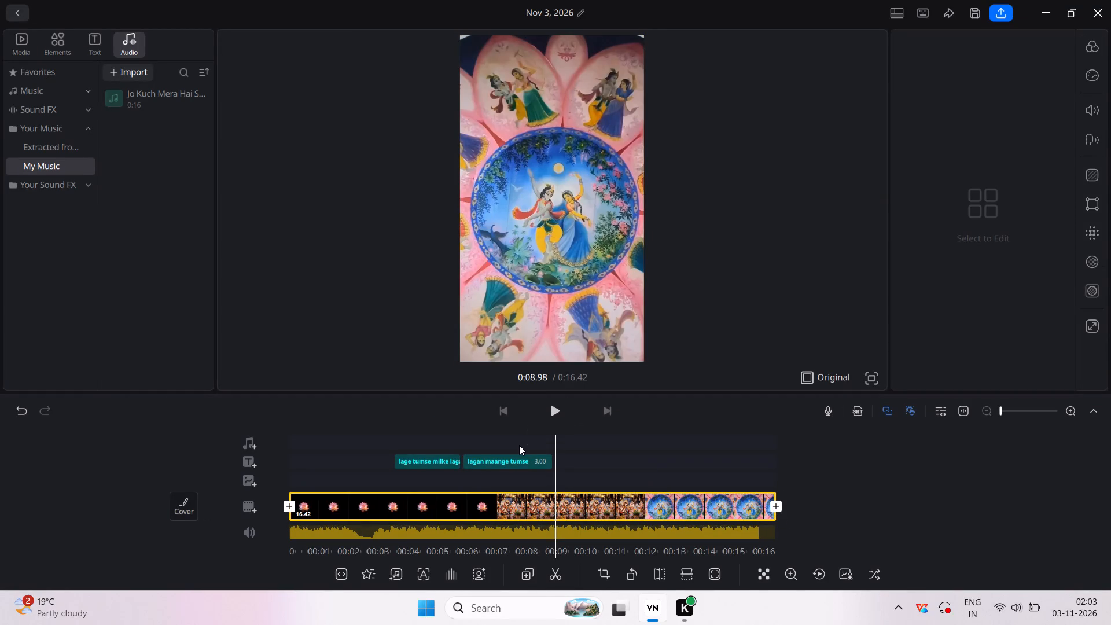
scroll(519, 445, "right", 6)
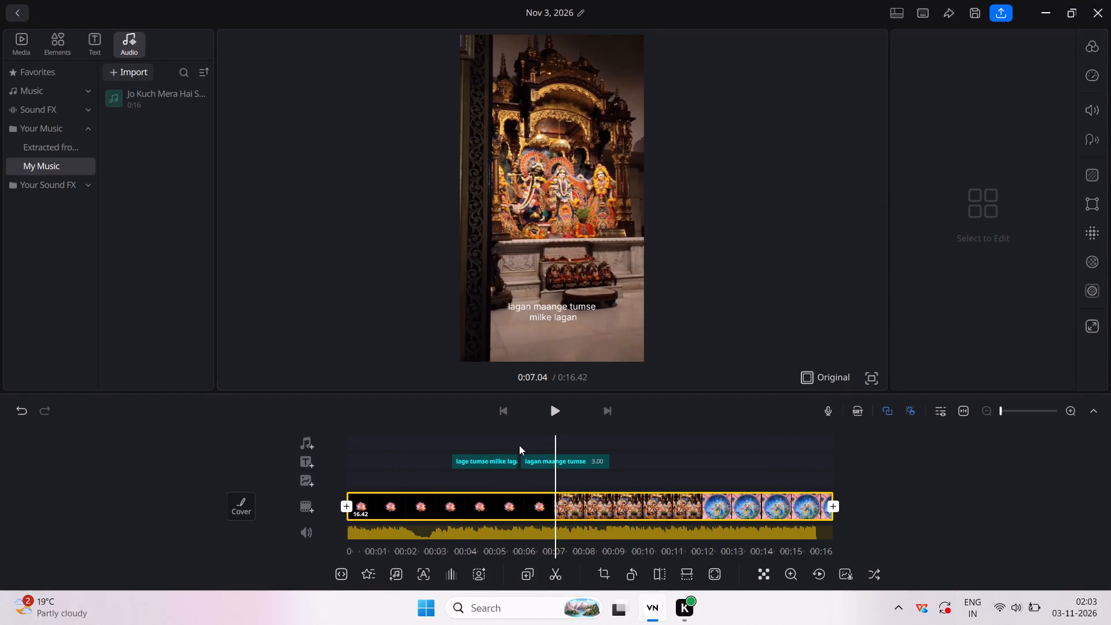
scroll(519, 445, "right", 3)
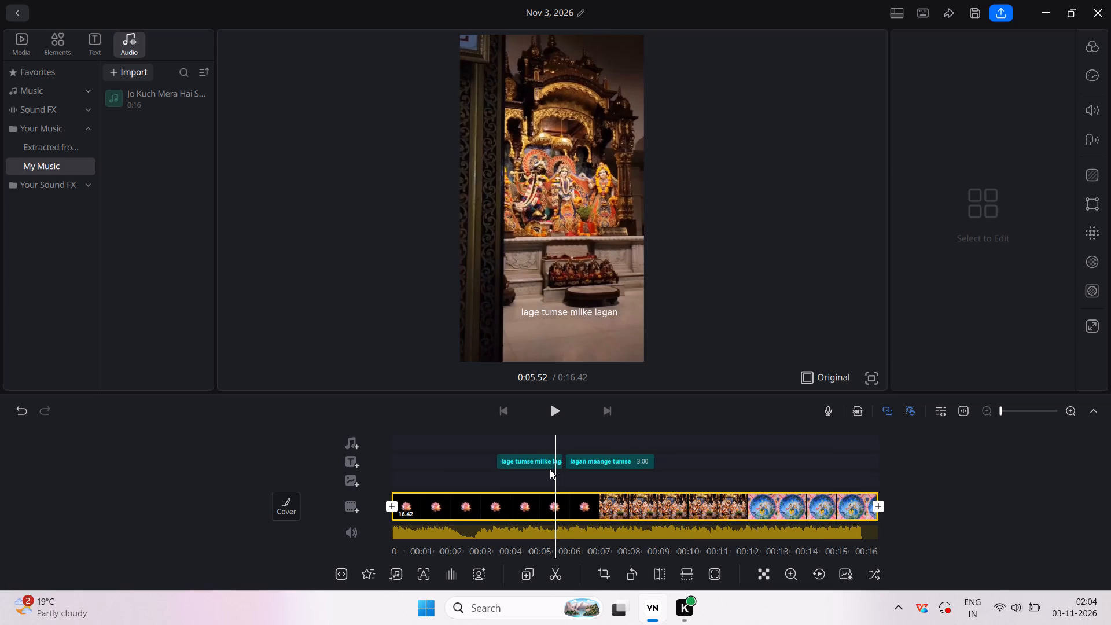
left_click(544, 464)
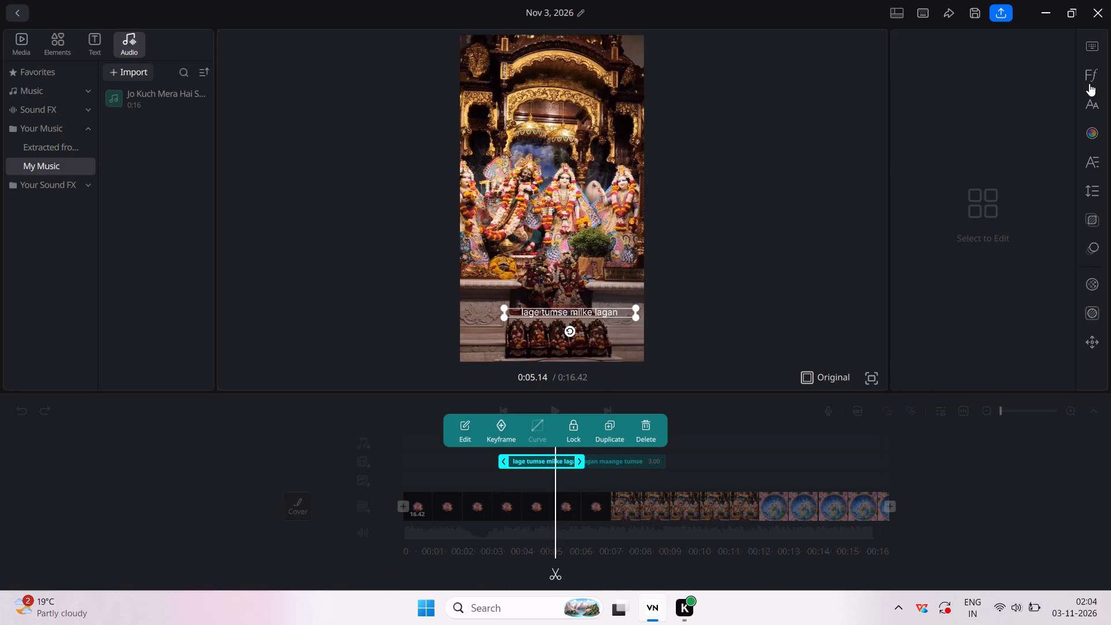
left_click(1089, 83)
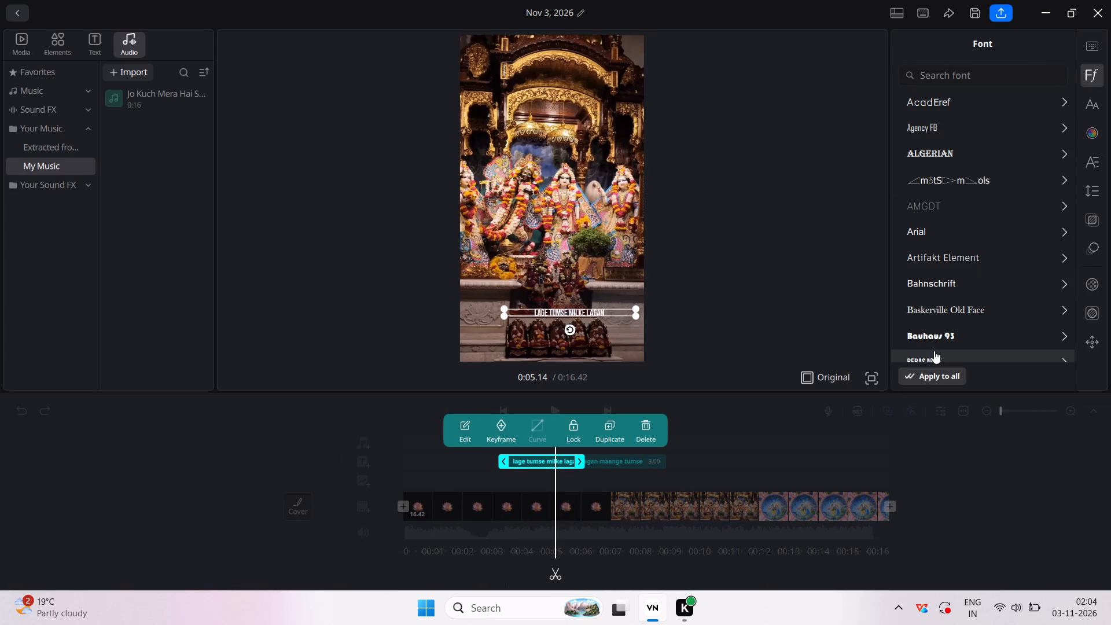
scroll(934, 351, "down", 1)
left_click(963, 324)
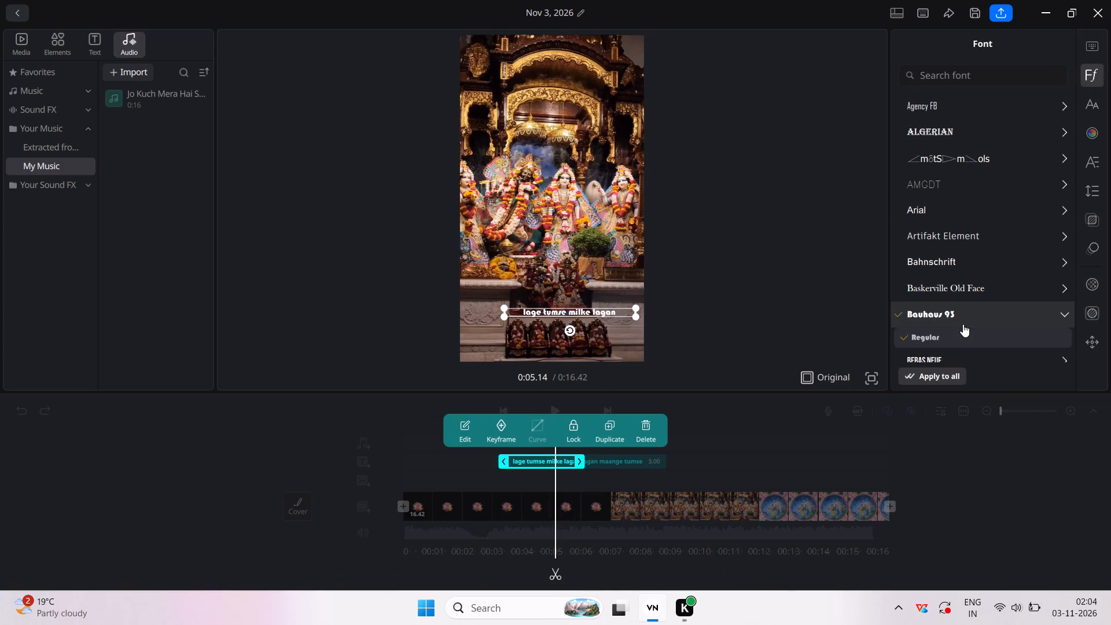
left_click(931, 330)
scroll(931, 330, "down", 2)
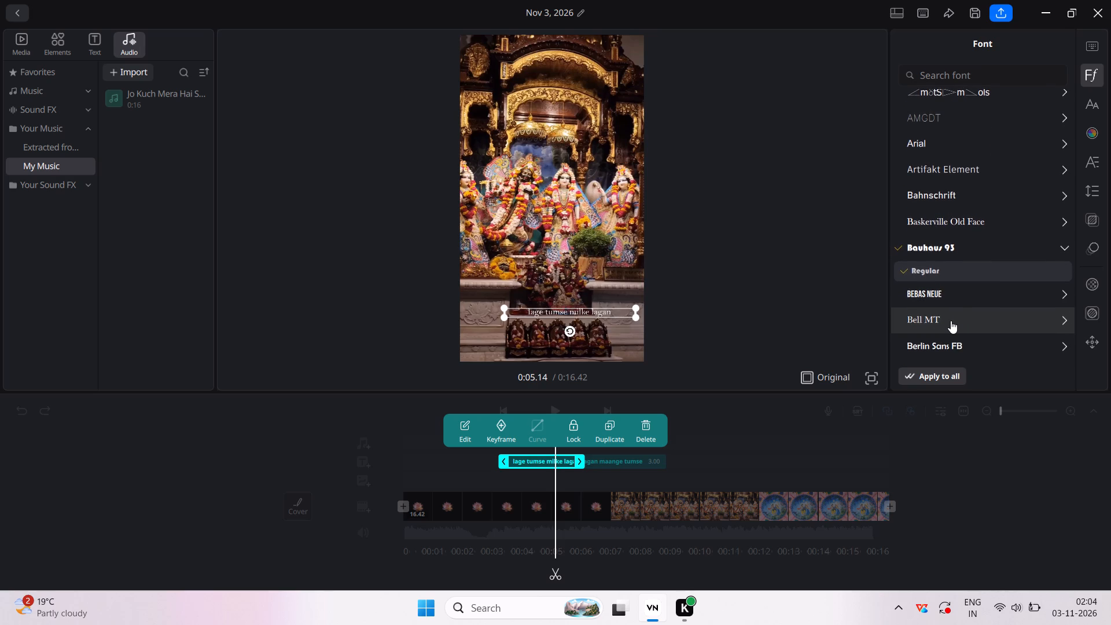
left_click(951, 321)
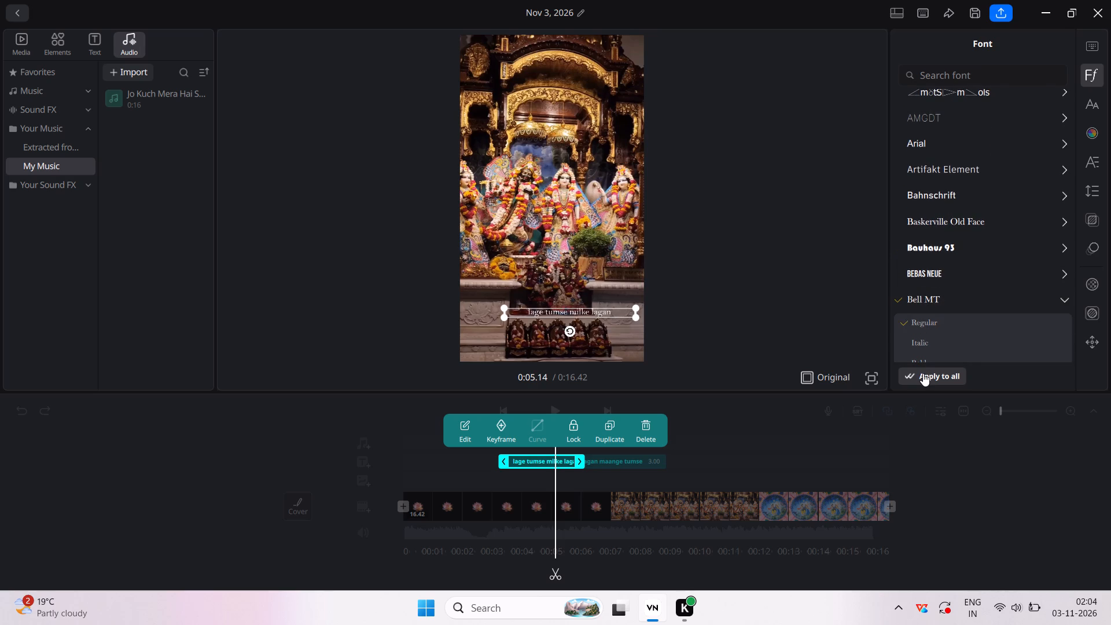
left_click(923, 373)
Apply the yellow text style (F2C94C) with a black stroke (000000) to the "lage tumse milke lagan" caption.
left_click(1091, 137)
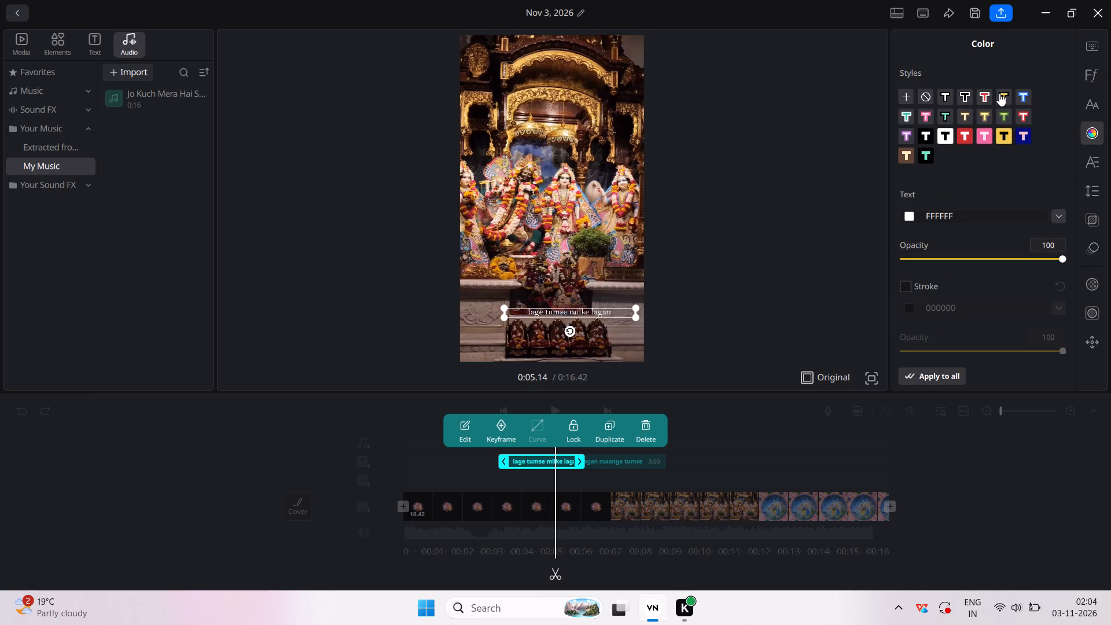
left_click(1005, 99)
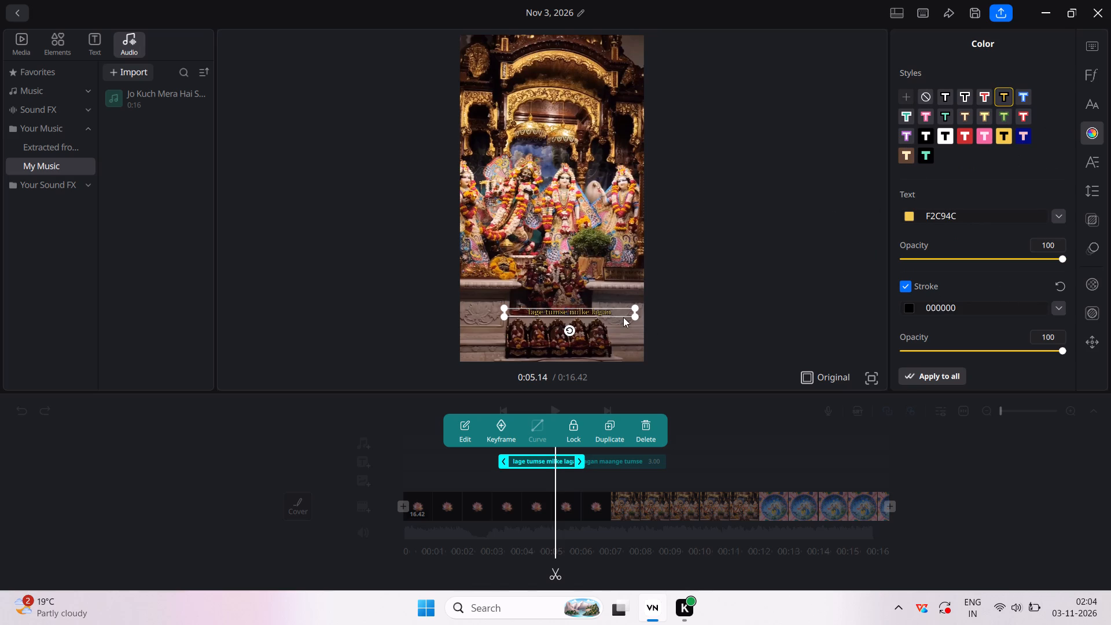
Enlarge the "lage tumse milke lagan" caption slightly and move it up, centred horizontally just below the deities.
left_click_drag(637, 317, 608, 330)
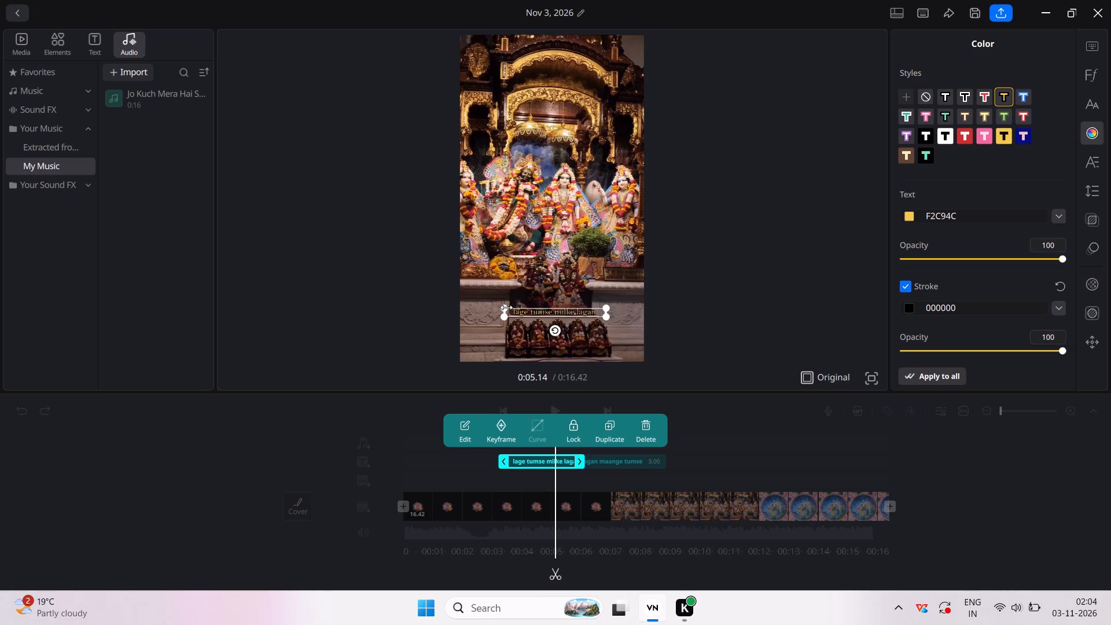
left_click_drag(506, 307, 506, 293)
left_click_drag(608, 305, 631, 288)
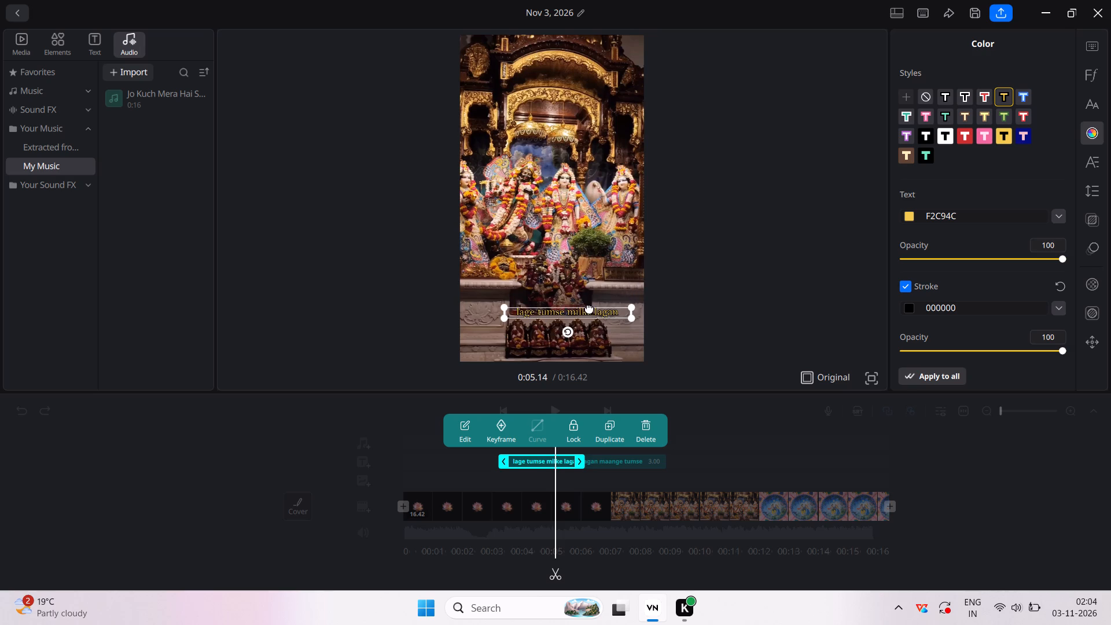
left_click_drag(585, 312, 547, 192)
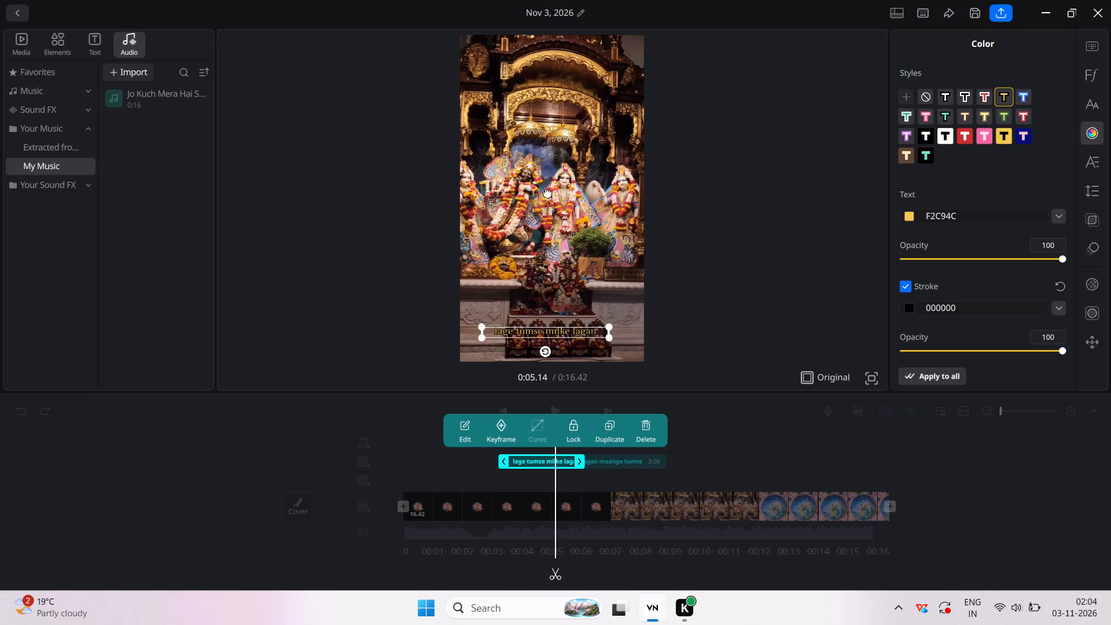
left_click_drag(547, 192, 579, 318)
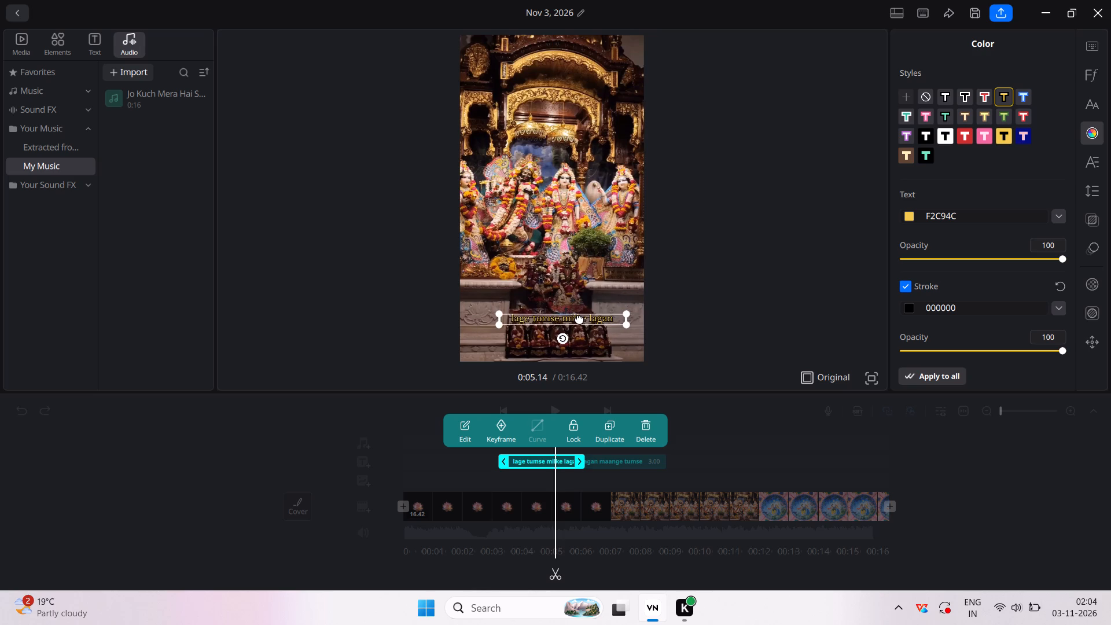
left_click_drag(579, 318, 569, 266)
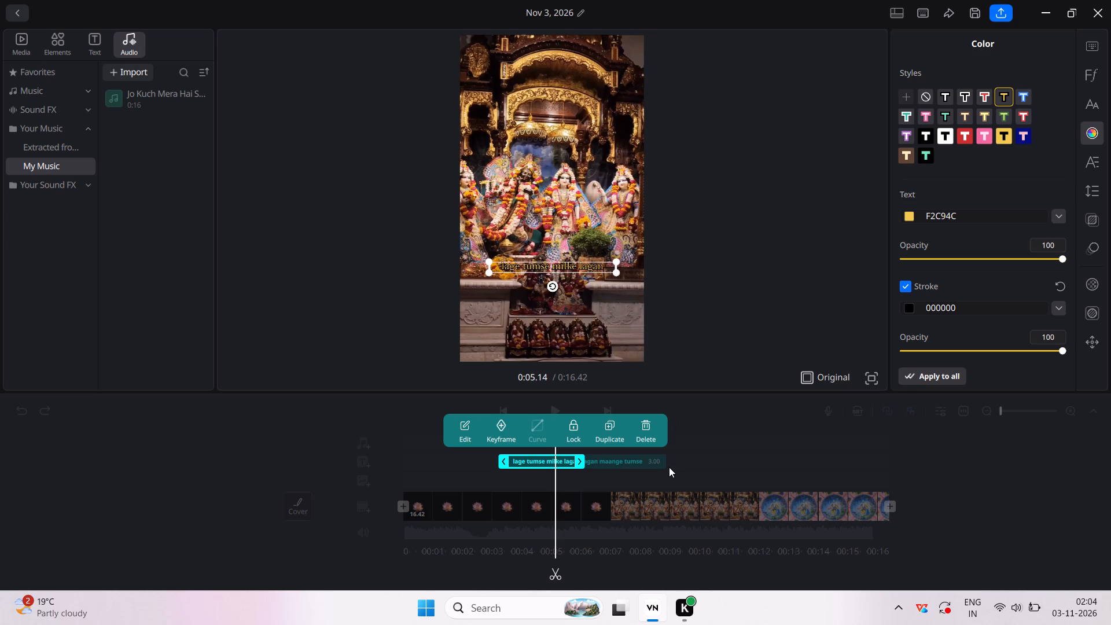
Play the video from about 0:00.3 to 0:05.9 to check the restyled first caption.
scroll(669, 467, "right", 11)
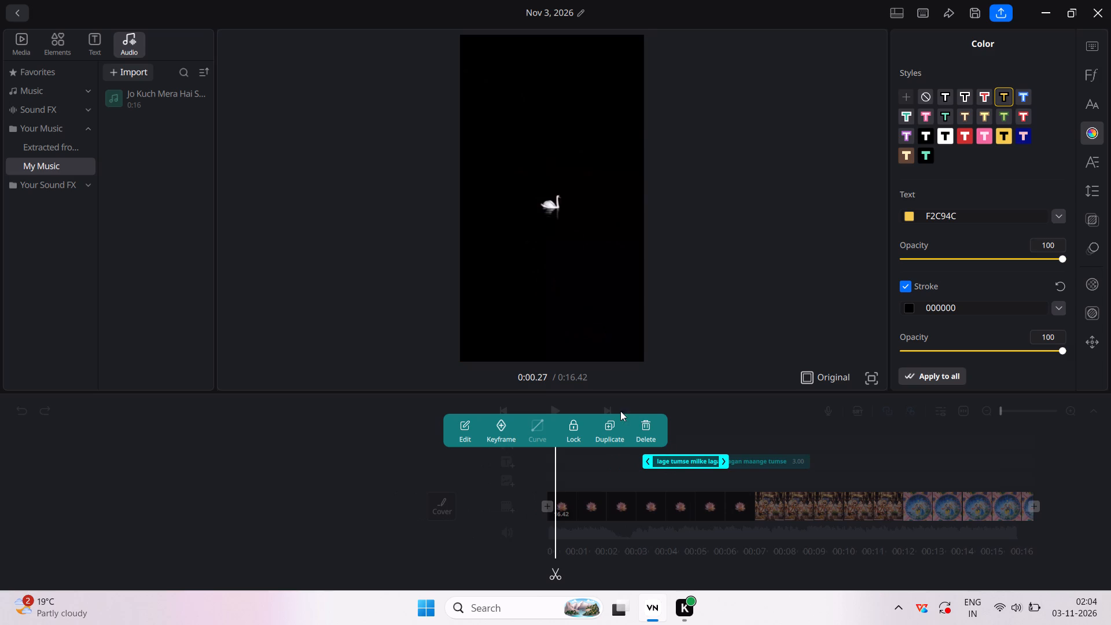
left_click(738, 439)
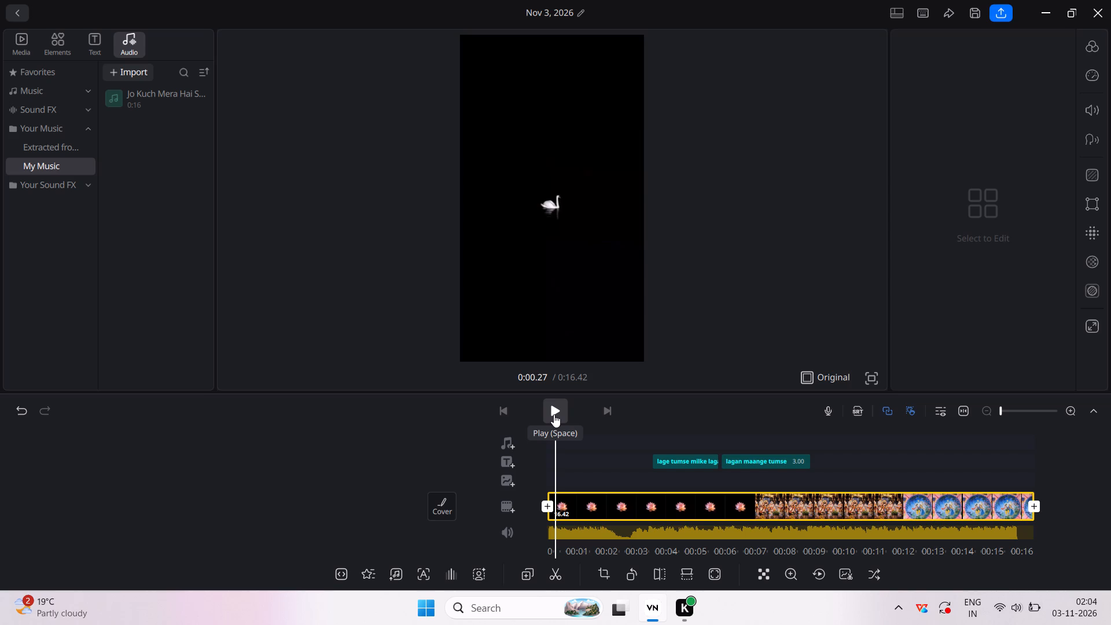
left_click(554, 414)
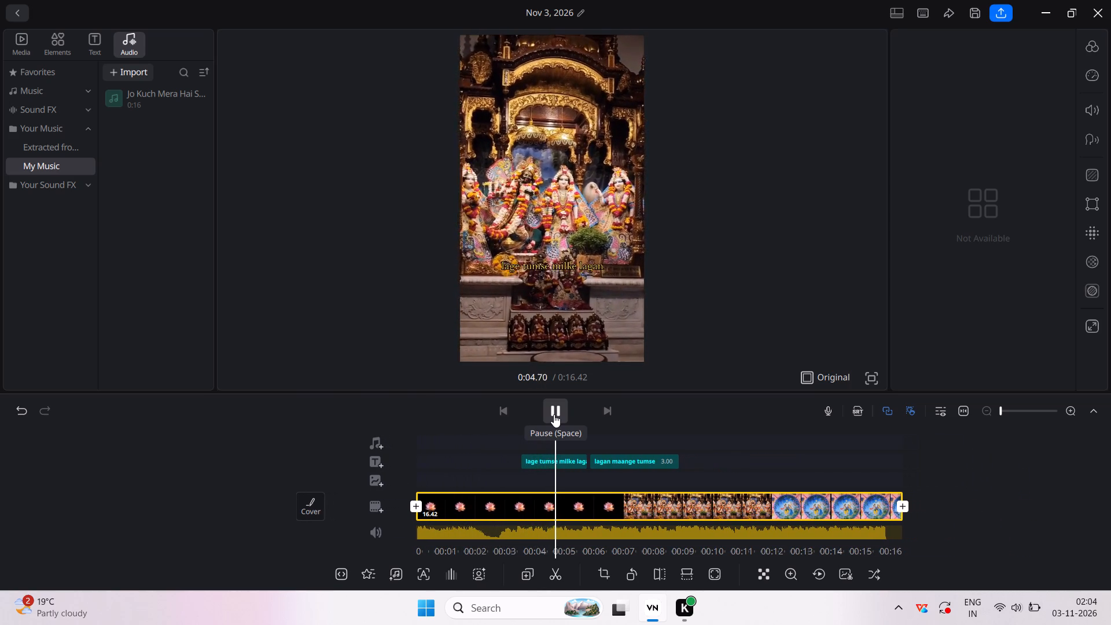
left_click(554, 414)
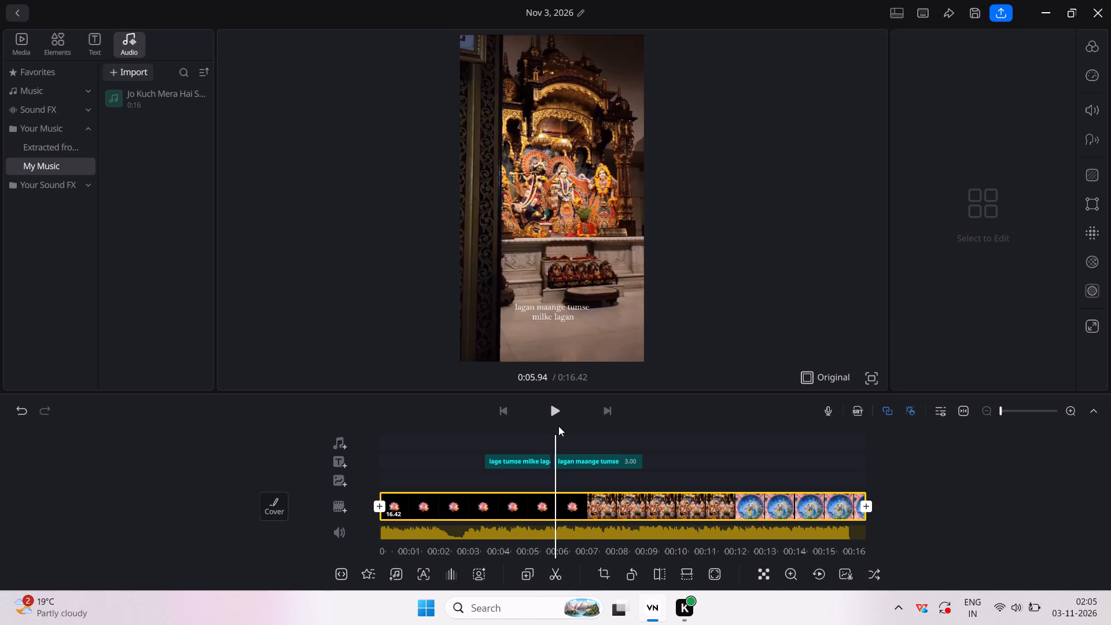
Widen the text box of the "lagan maange tumse / milke lagan" caption towards the right edge of the video frame.
left_click(587, 454)
left_click_drag(588, 319, 592, 319)
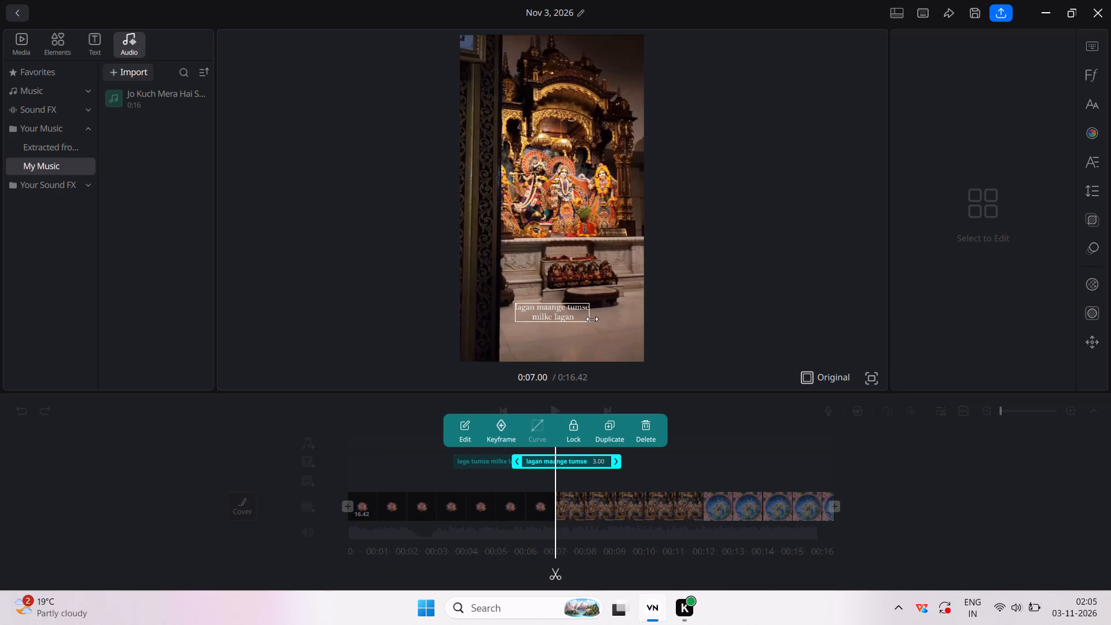
left_click_drag(592, 319, 621, 326)
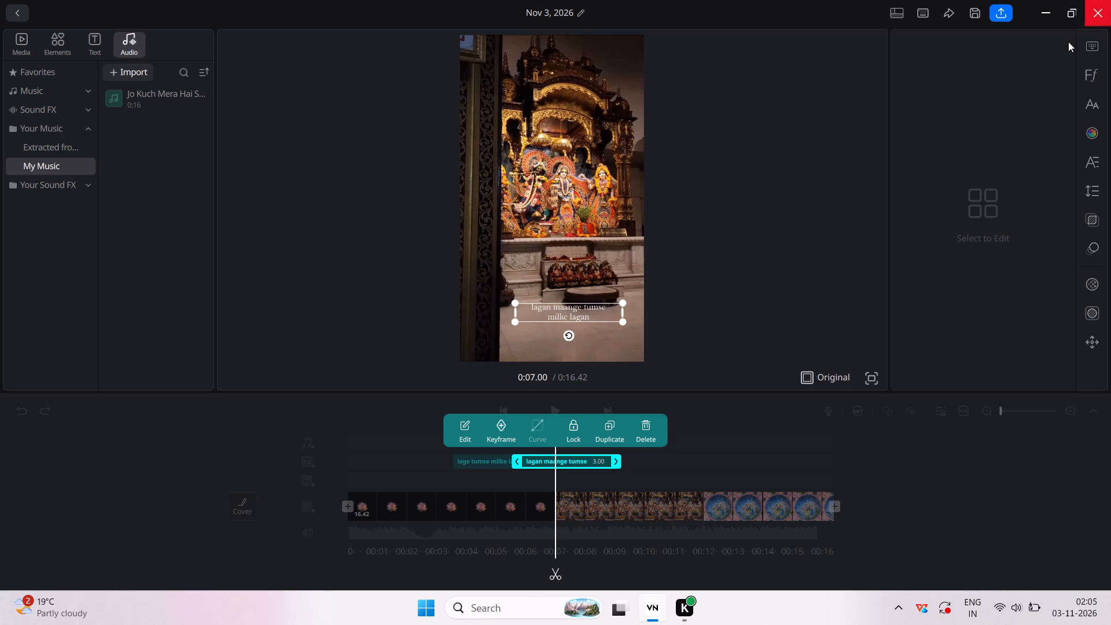
Apply the yellow text style (F2C94C) with a black stroke (000000) to the "lagan maange tumse / milke lagan" caption.
left_click(1081, 75)
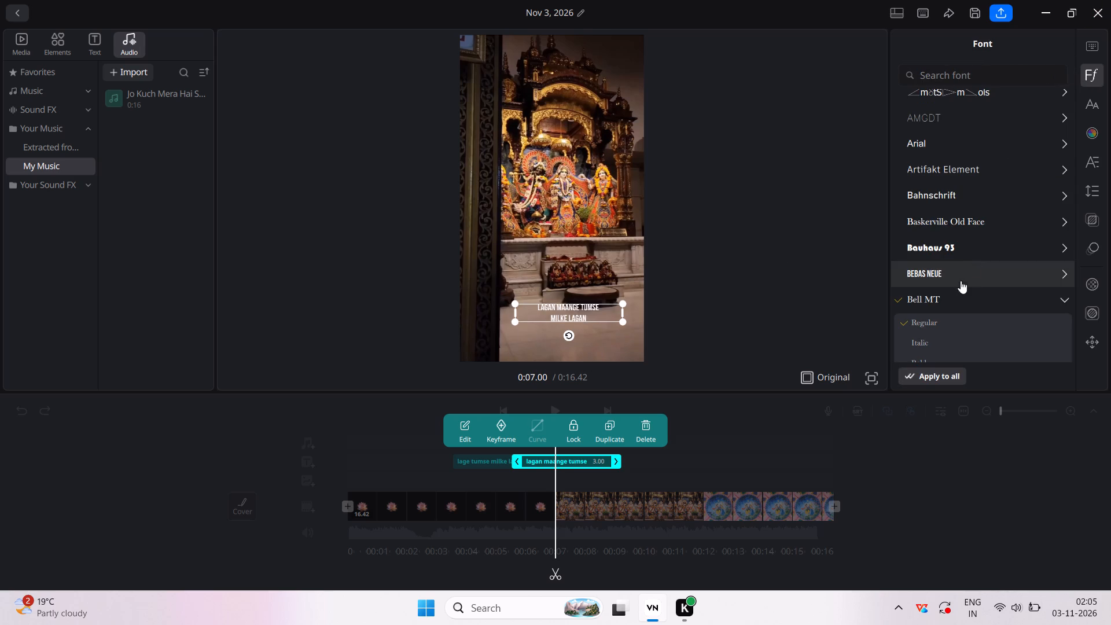
left_click(1098, 131)
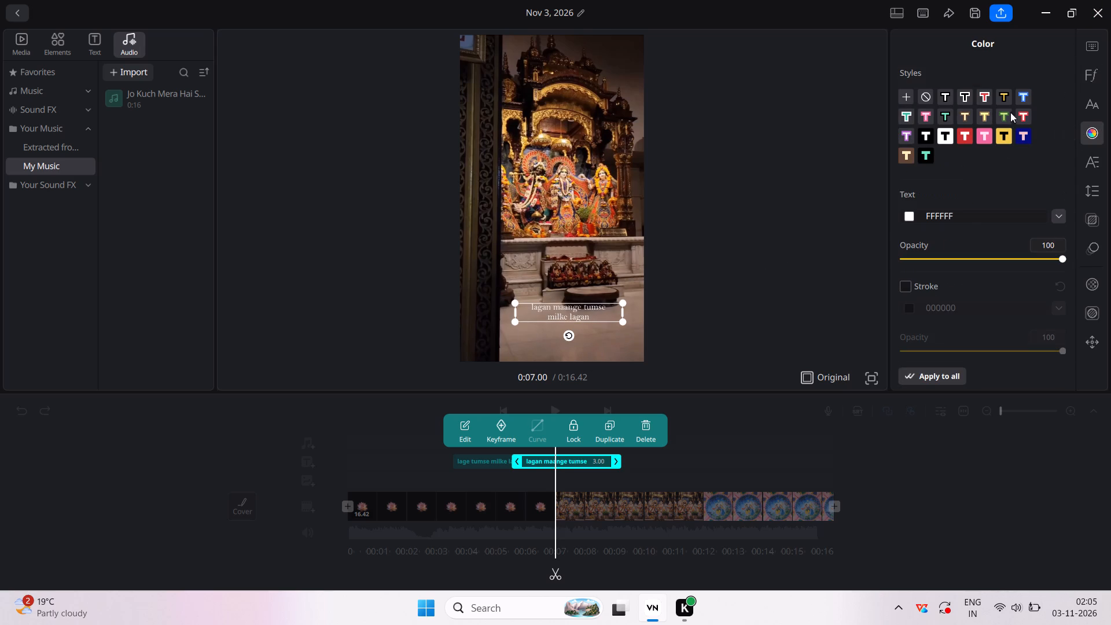
left_click(1001, 93)
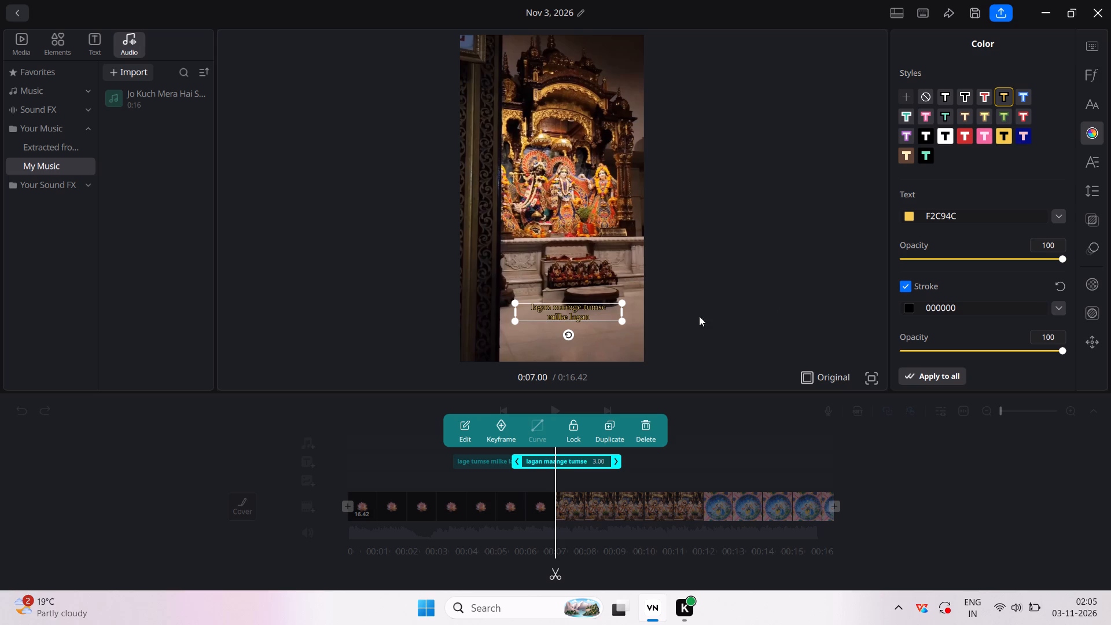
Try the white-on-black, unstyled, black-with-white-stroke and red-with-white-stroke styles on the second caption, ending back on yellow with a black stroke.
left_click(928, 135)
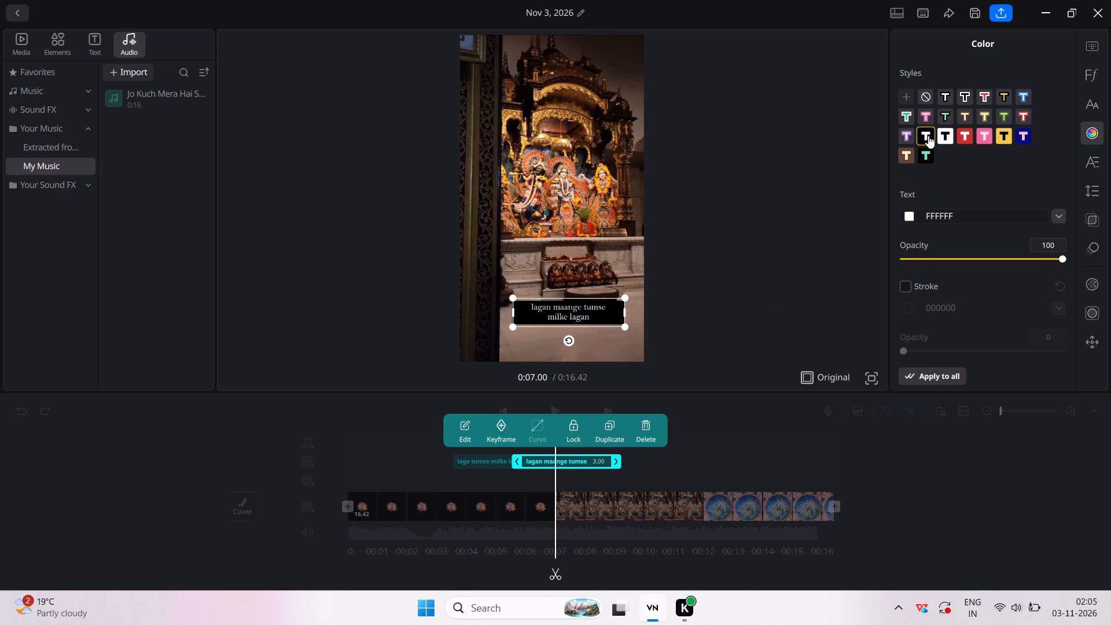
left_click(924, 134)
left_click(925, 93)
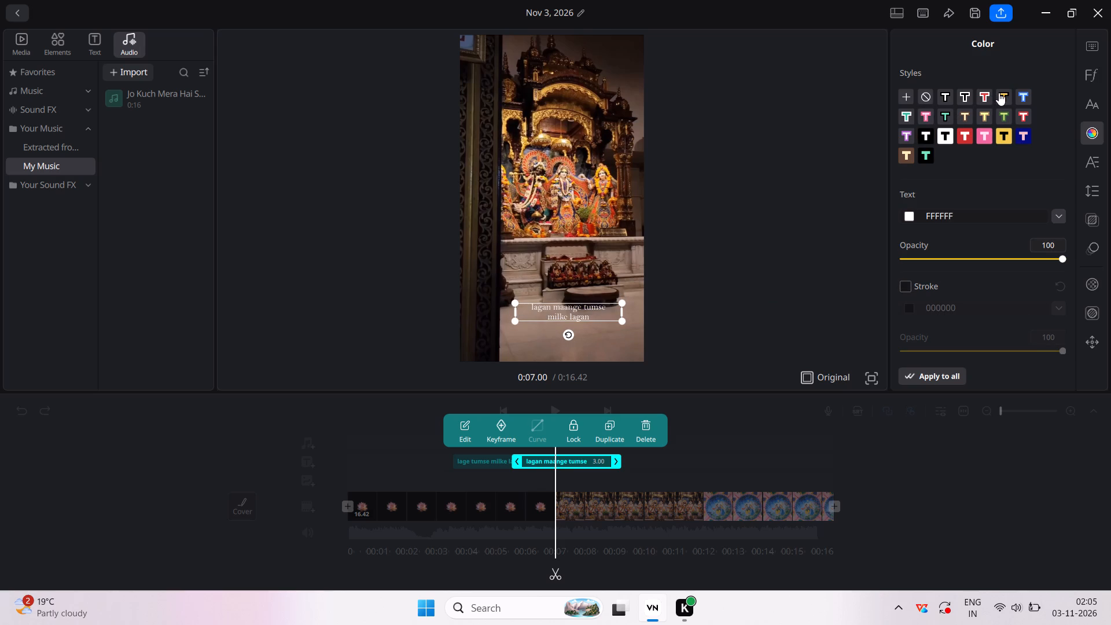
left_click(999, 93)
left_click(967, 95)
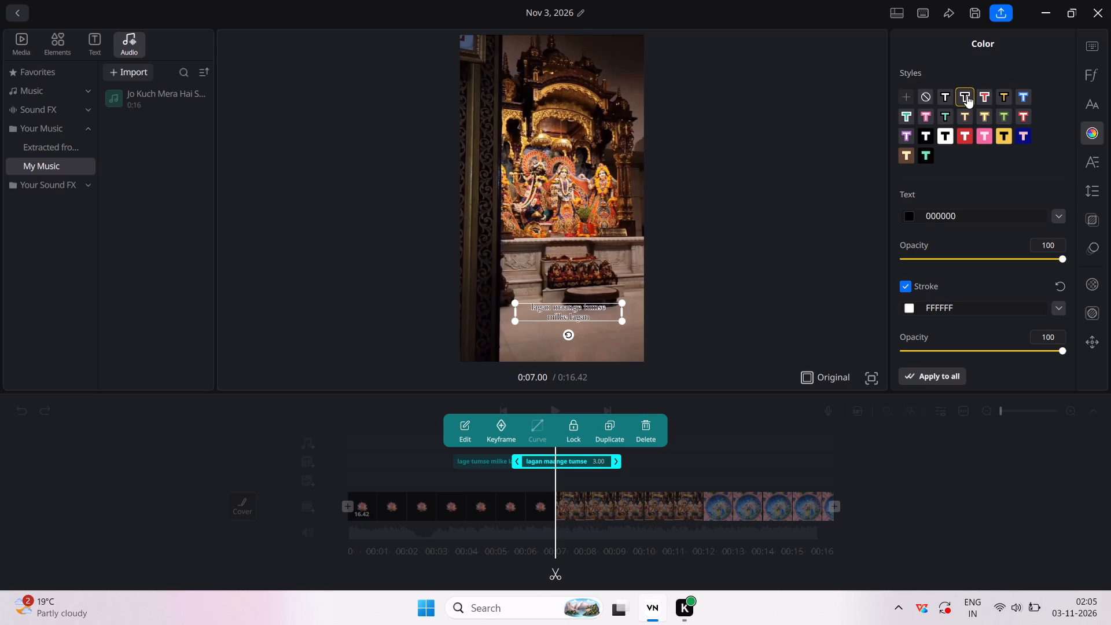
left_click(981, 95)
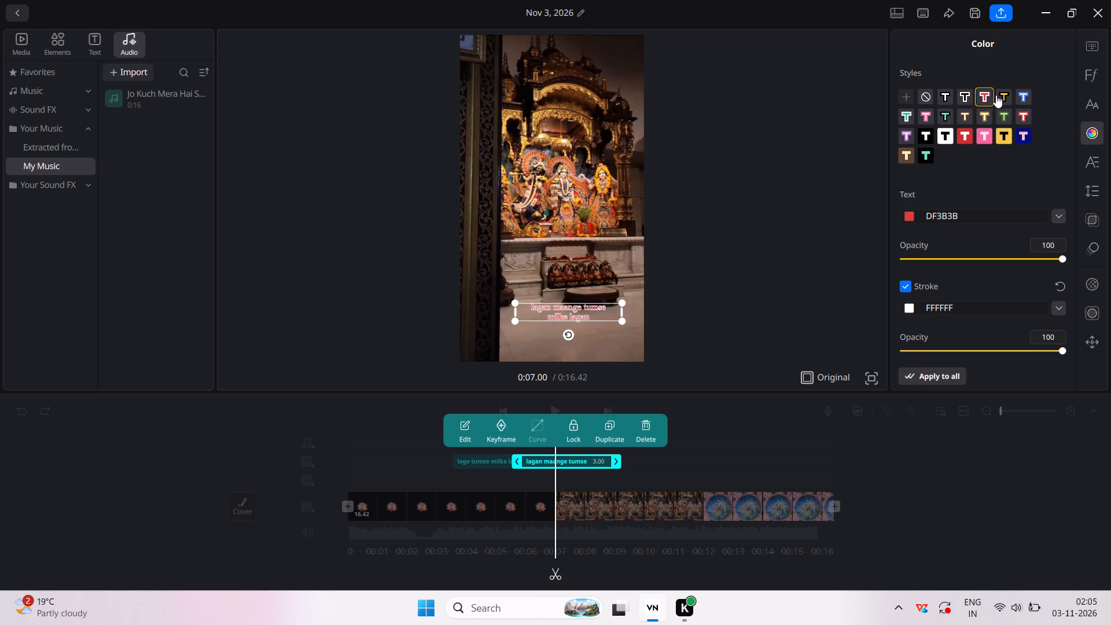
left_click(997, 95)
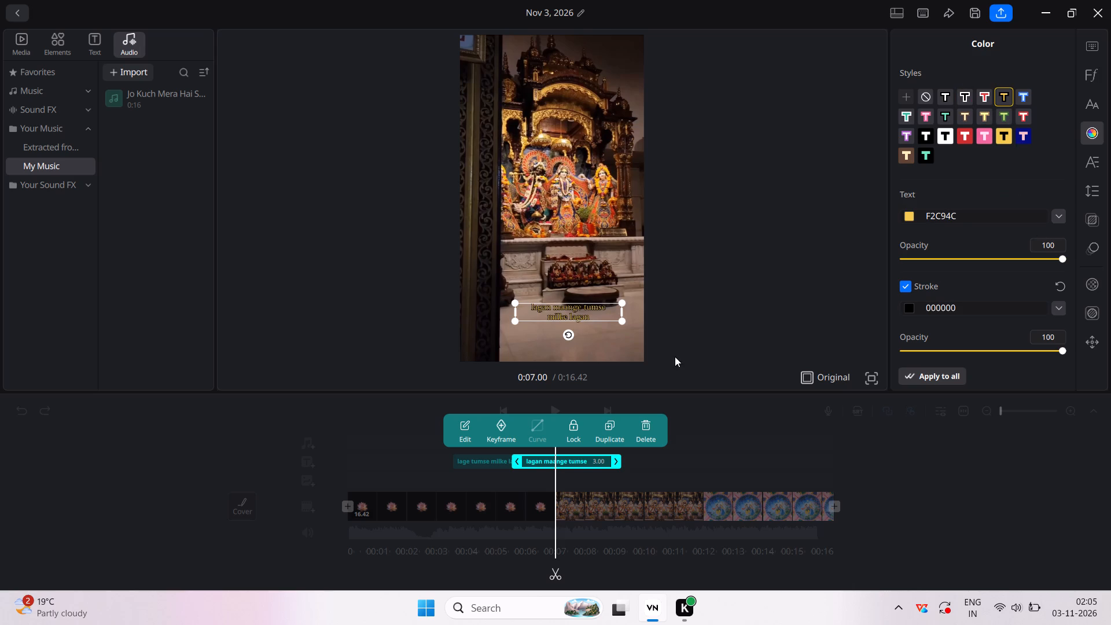
Play the video from 0:07.0 to about 0:08.4 to check the restyled second caption.
left_click(683, 432)
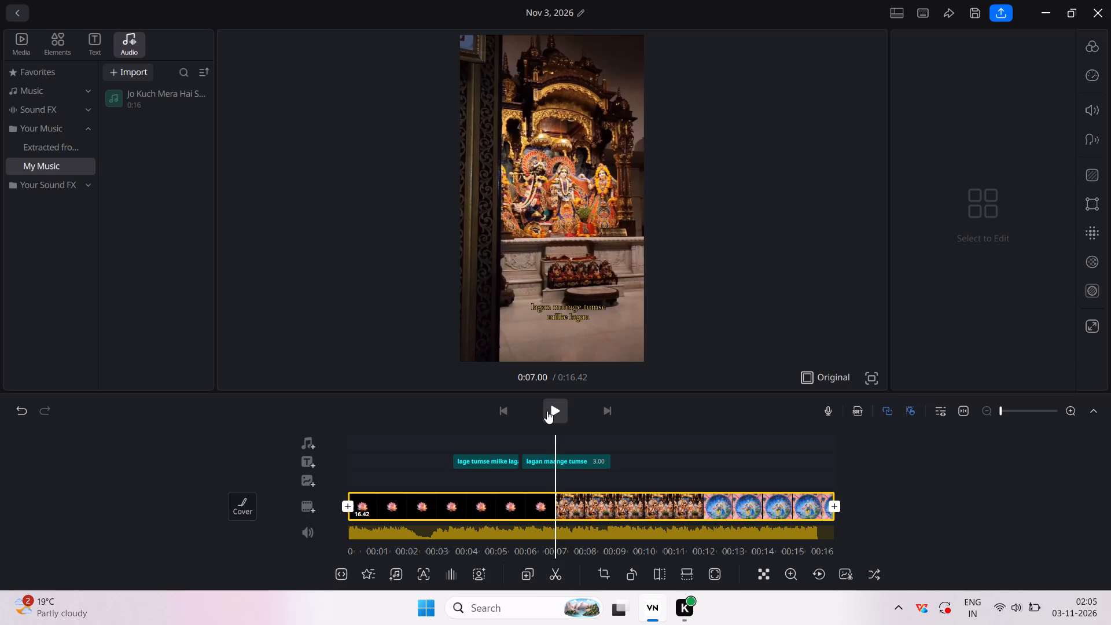
left_click(547, 411)
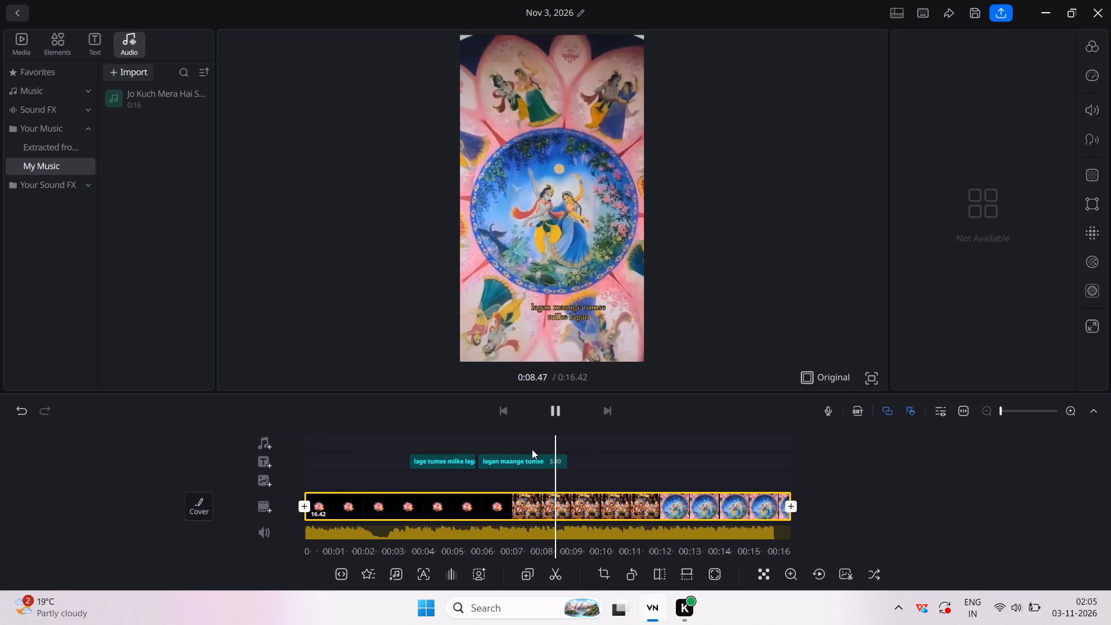
scroll(532, 449, "right", 4)
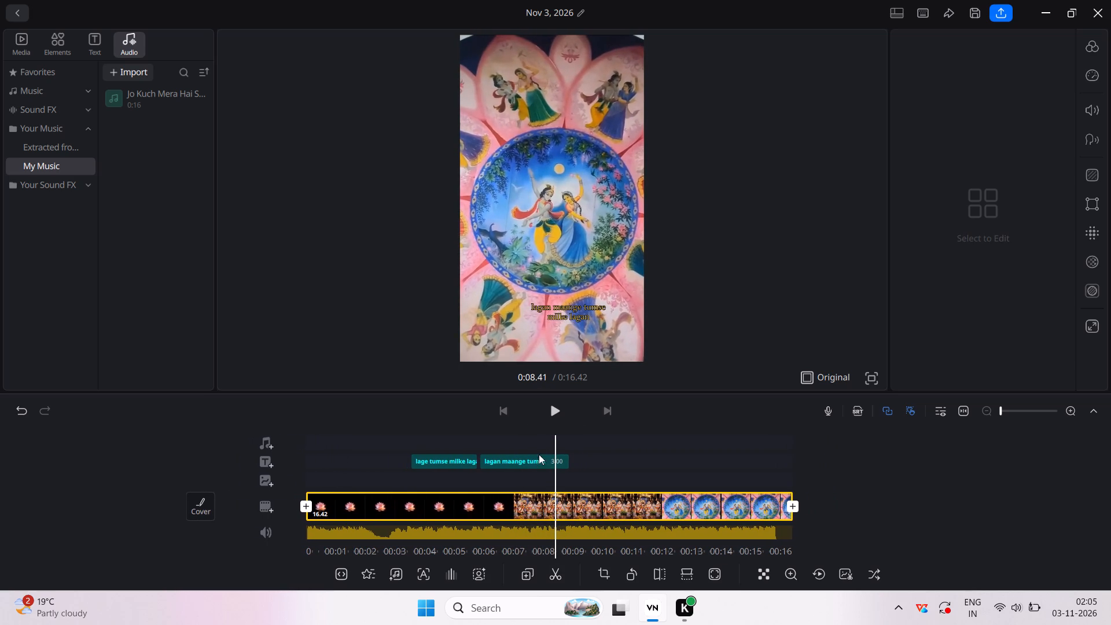
Enlarge the "lagan maange tumse / milke lagan" caption slightly and reposition it lower and nearer the horizontal centre of the video frame.
left_click(543, 459)
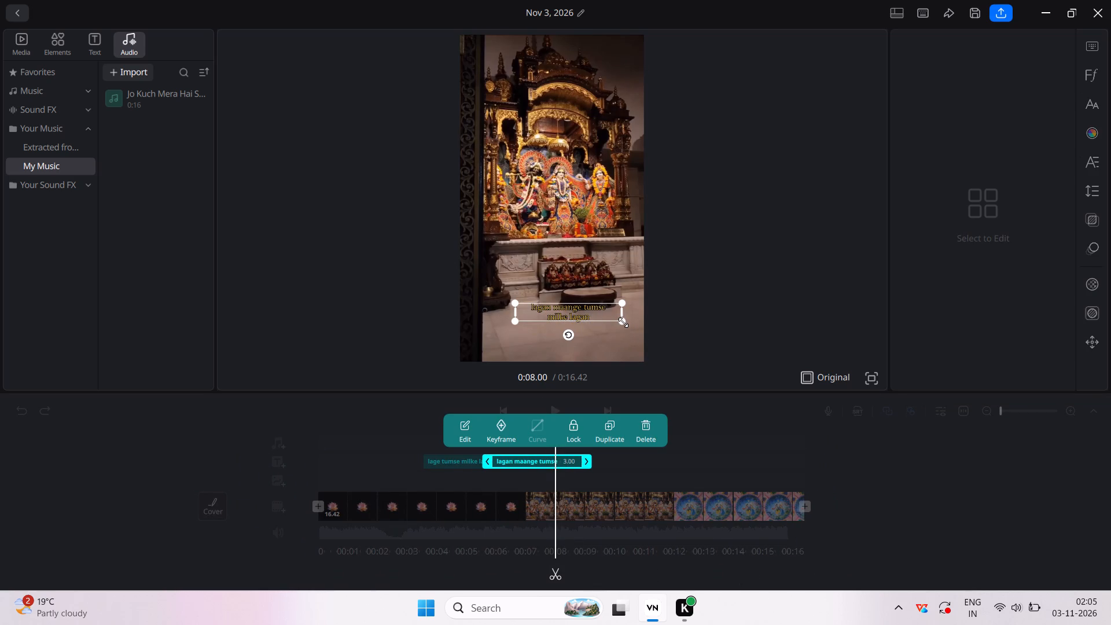
left_click(623, 322)
left_click_drag(623, 322, 638, 343)
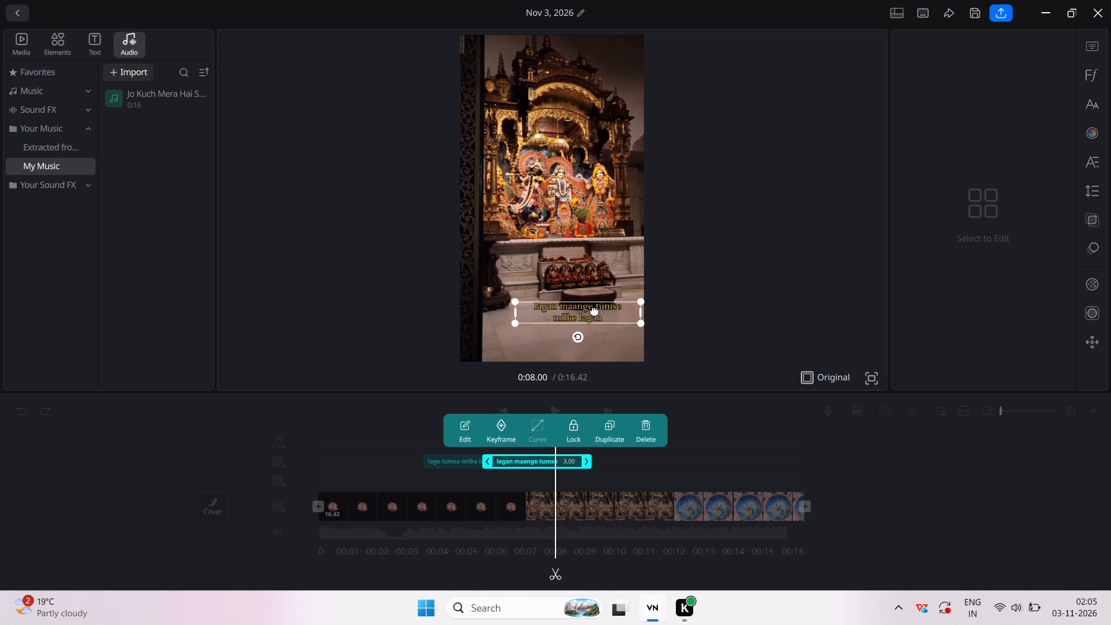
left_click_drag(594, 310, 581, 319)
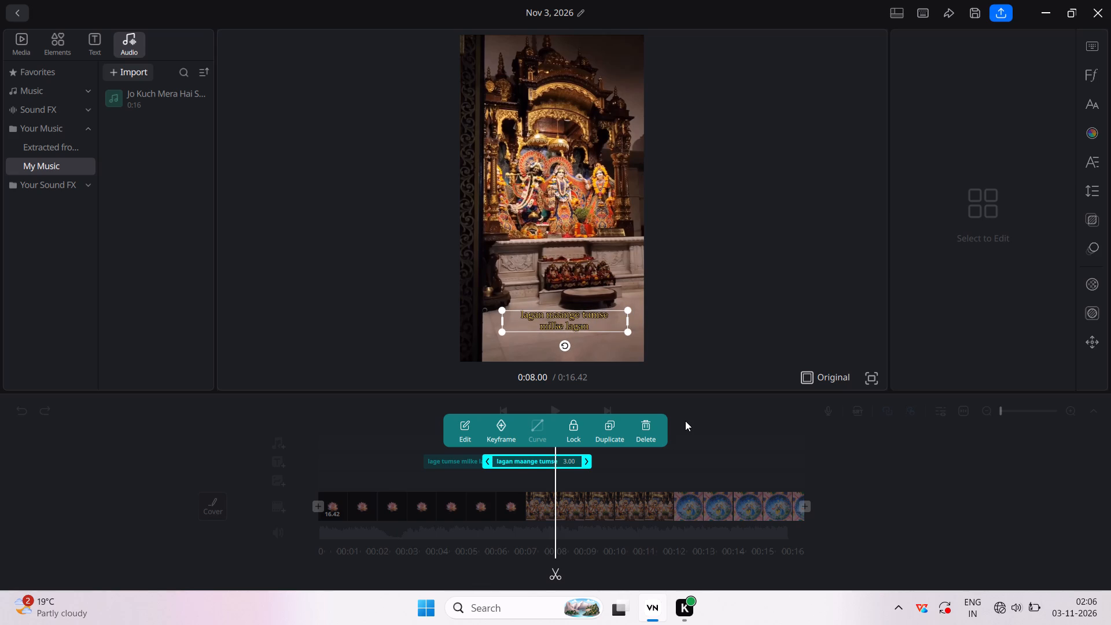
left_click(686, 421)
Play the video from 0:08.0 to about 0:09.8 to check the enlarged second caption, rewinding to about 0:06.9.
left_click(545, 403)
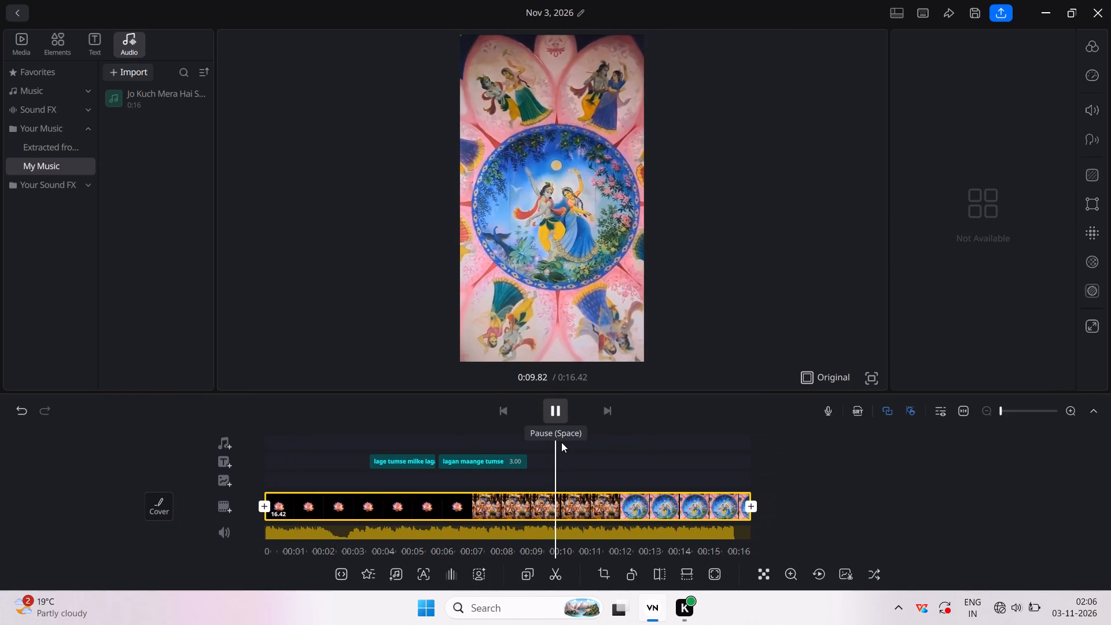
scroll(561, 442, "right", 3)
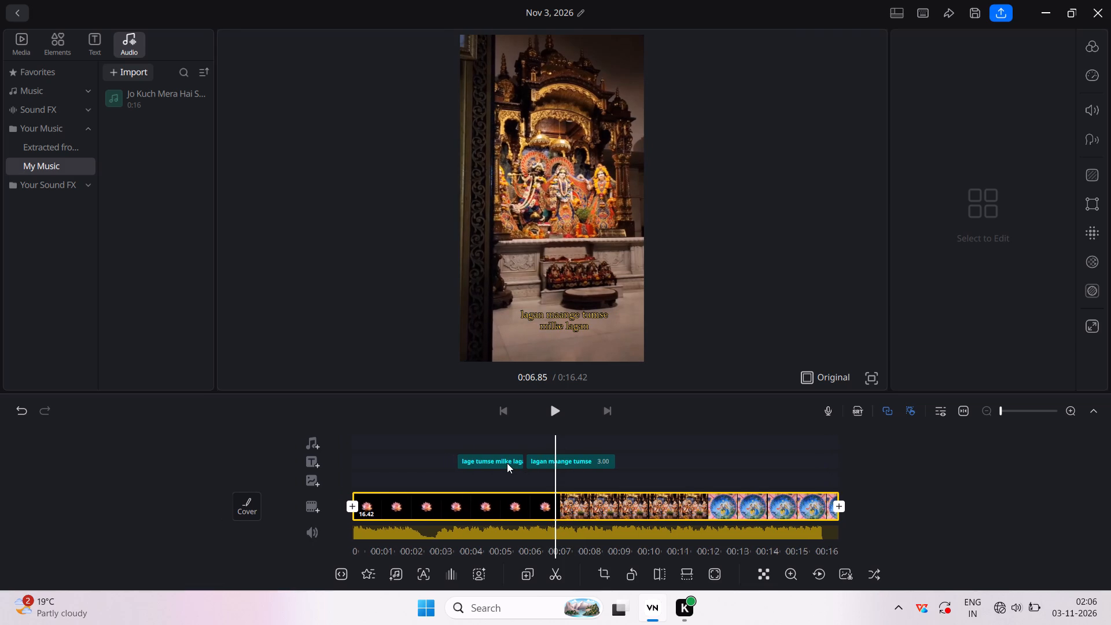
Try the Popping subtitle animation on the "lage tumse milke lagan" caption, settle on the "Letter b..." animation, and apply it to all captions.
left_click(507, 463)
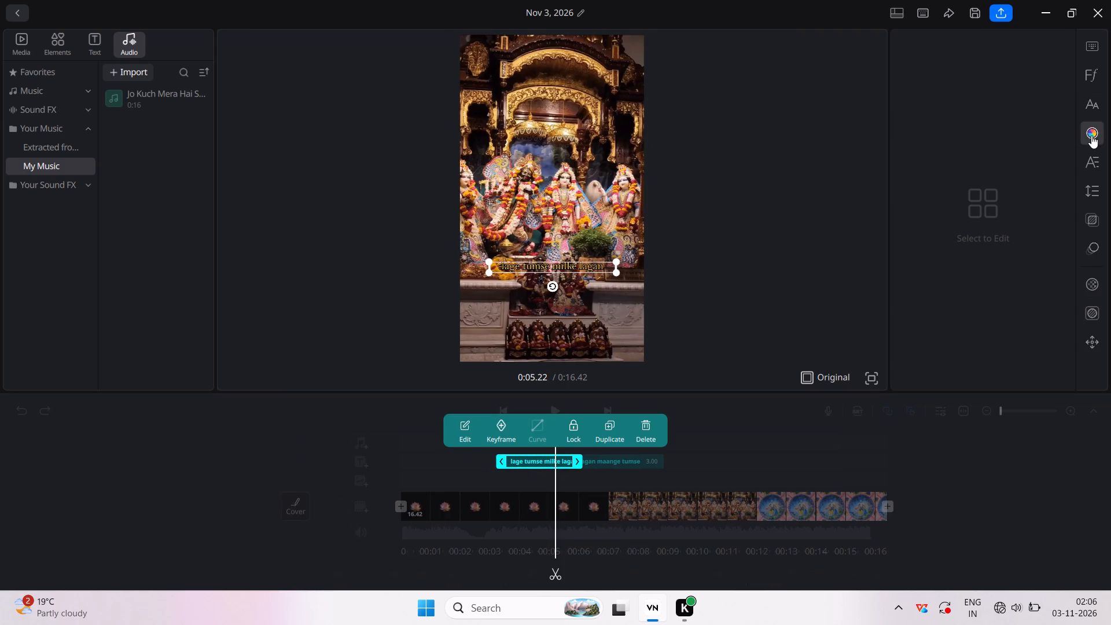
left_click(1094, 295)
left_click(1098, 242)
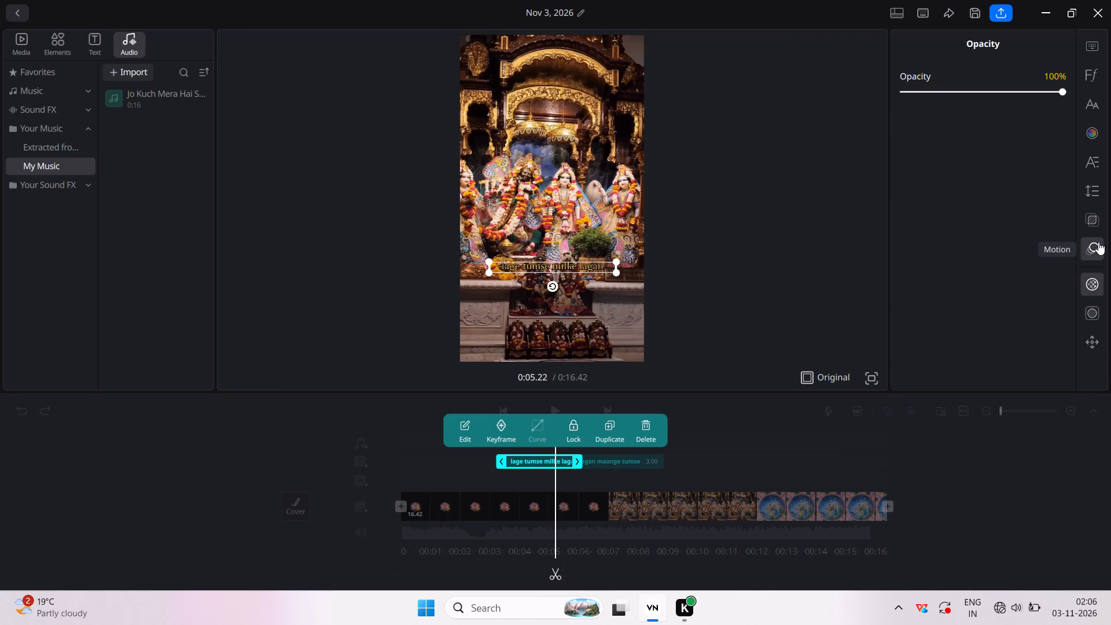
left_click(965, 260)
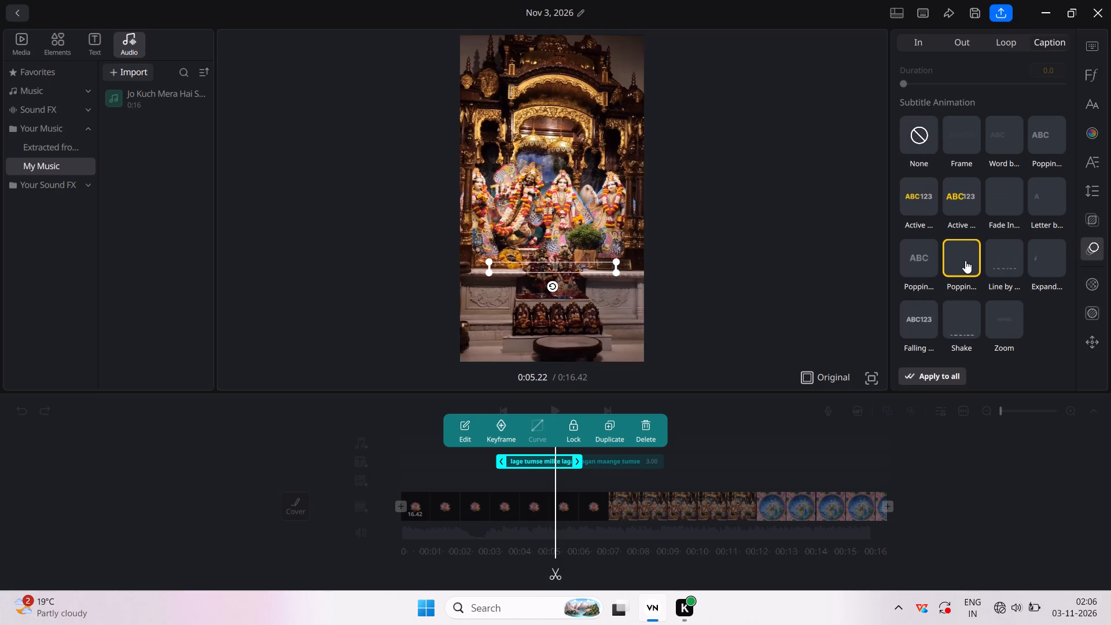
left_click(992, 254)
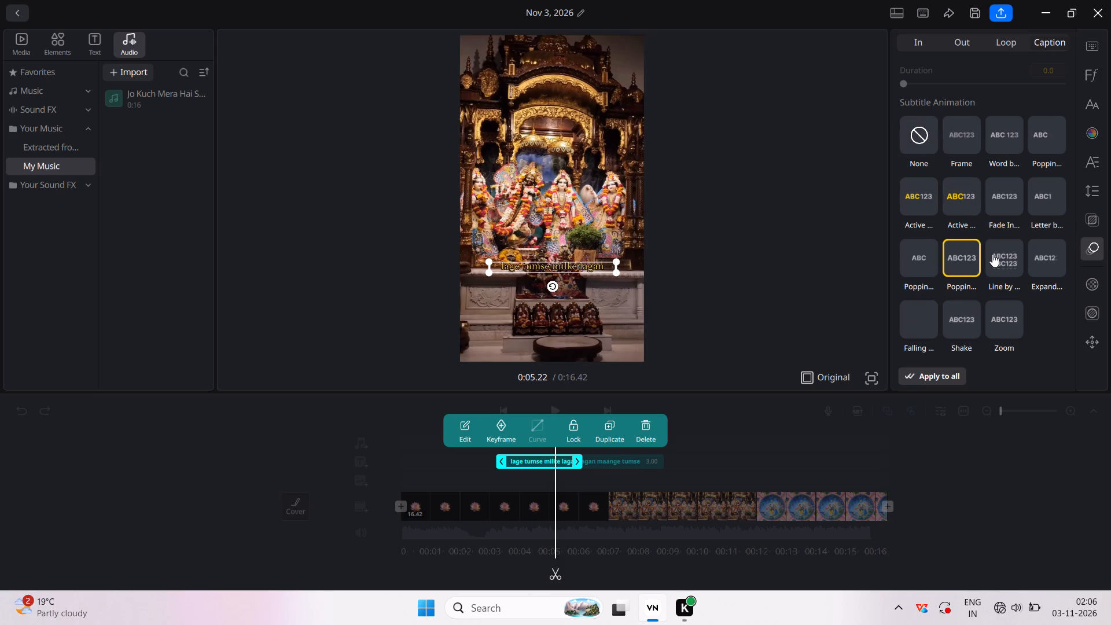
left_click(1039, 196)
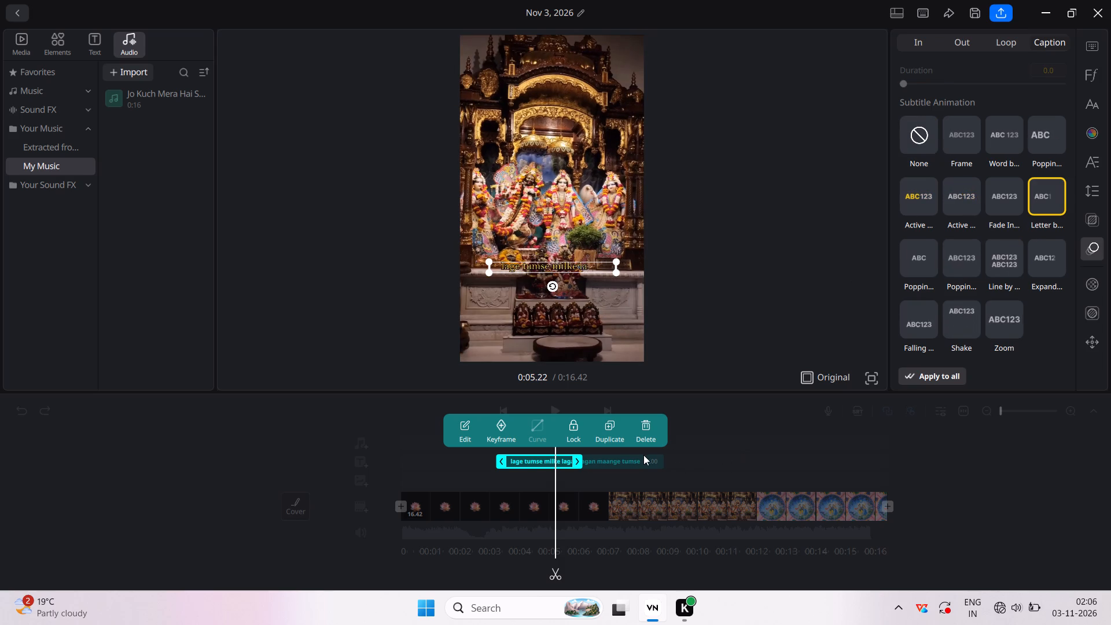
left_click(918, 373)
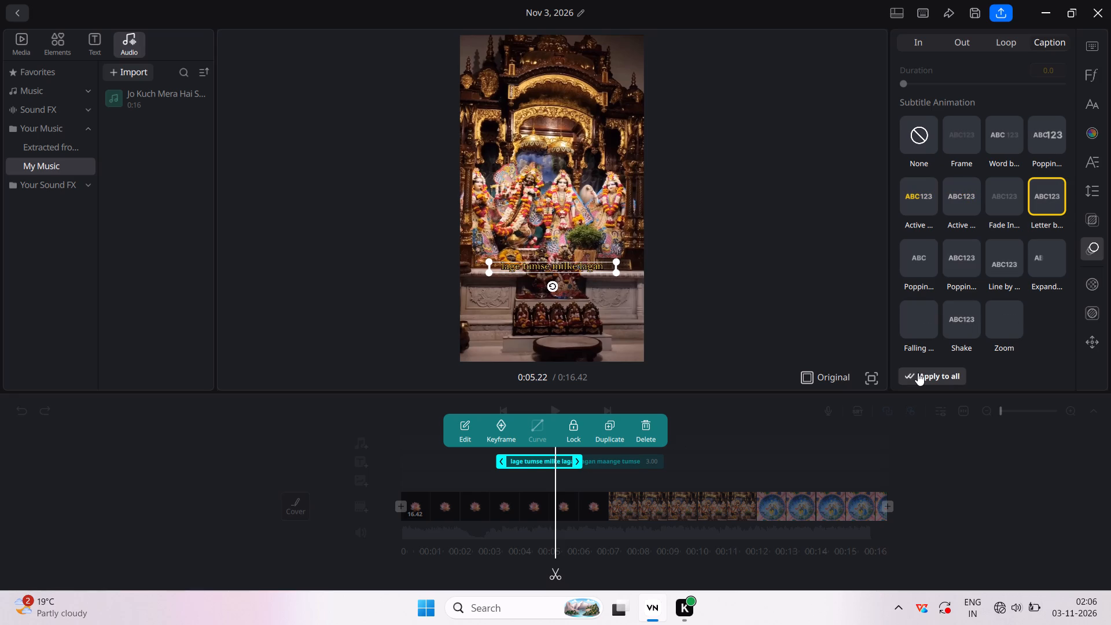
left_click(741, 468)
Play the video from about 0:03.4 to 0:10.2 to check the caption animations against the song.
scroll(741, 468, "right", 3)
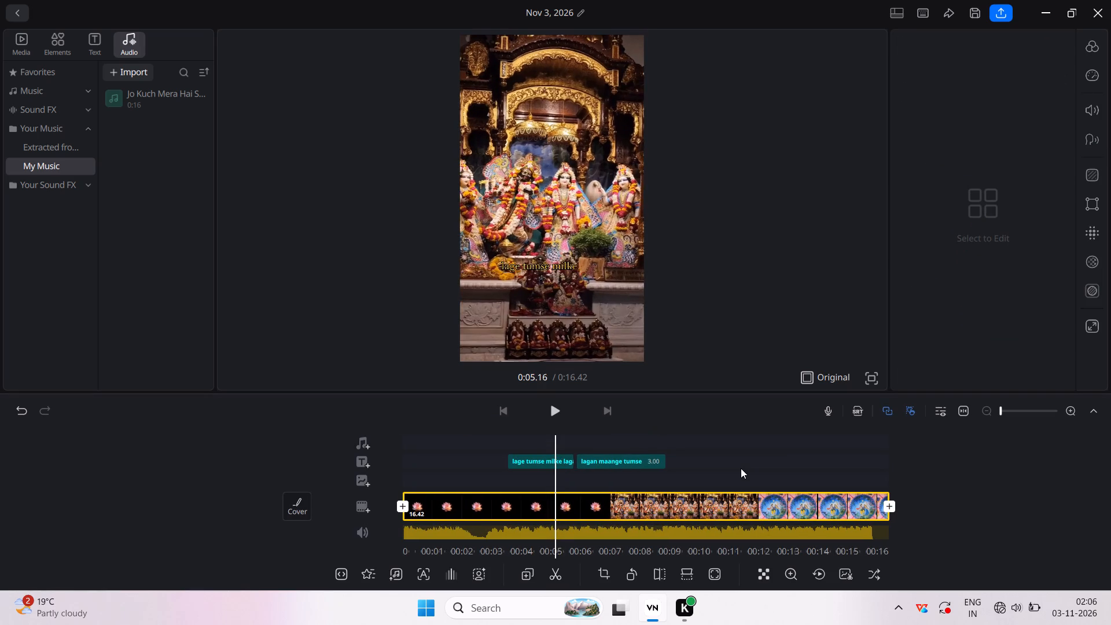
scroll(741, 468, "right", 4)
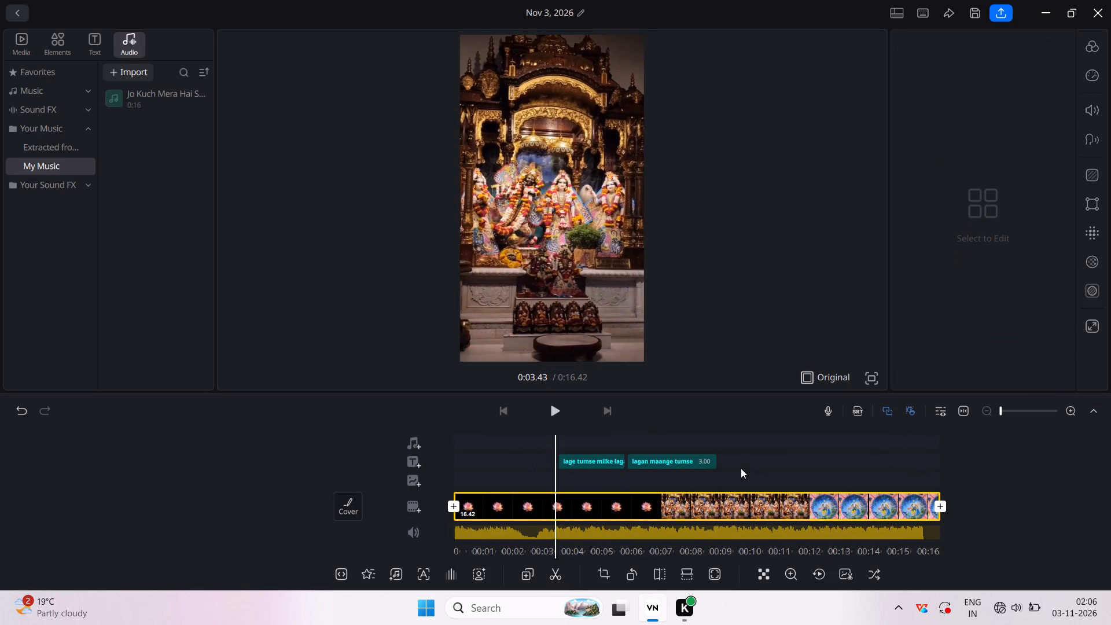
left_click(550, 412)
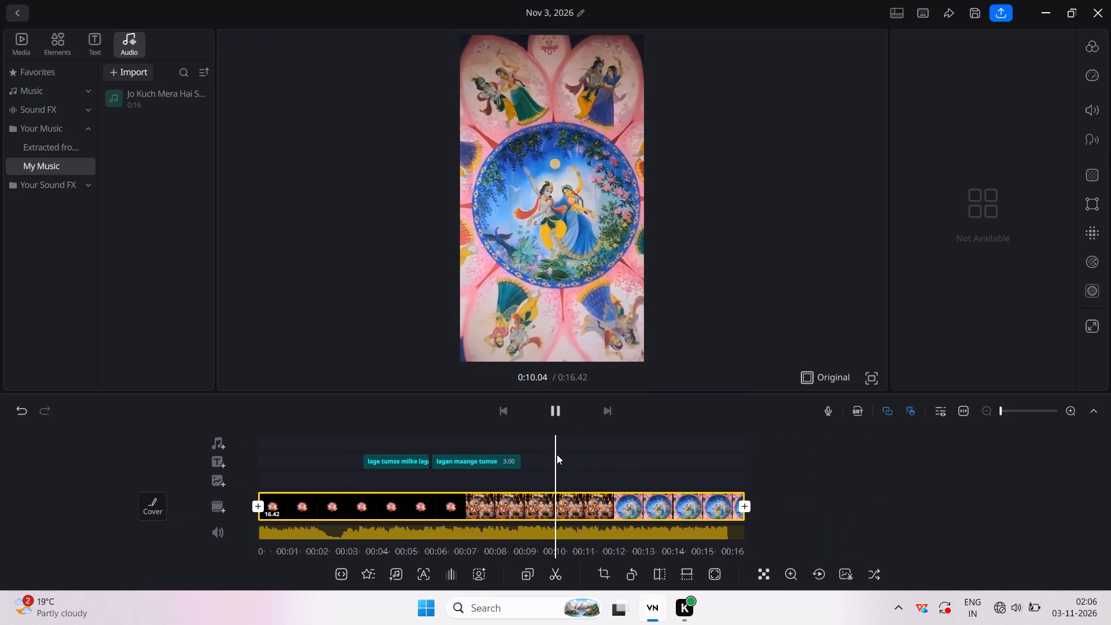
scroll(557, 454, "right", 2)
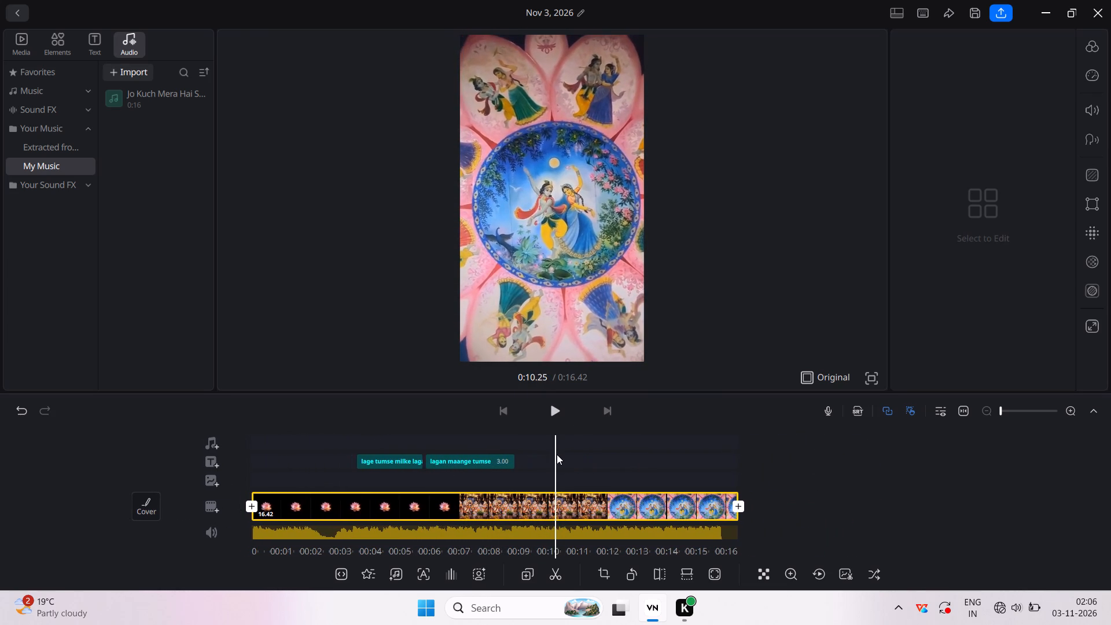
Add a third caption at about 0:10.2 reading "lagan lage tumse milke lagan".
scroll(557, 454, "right", 1)
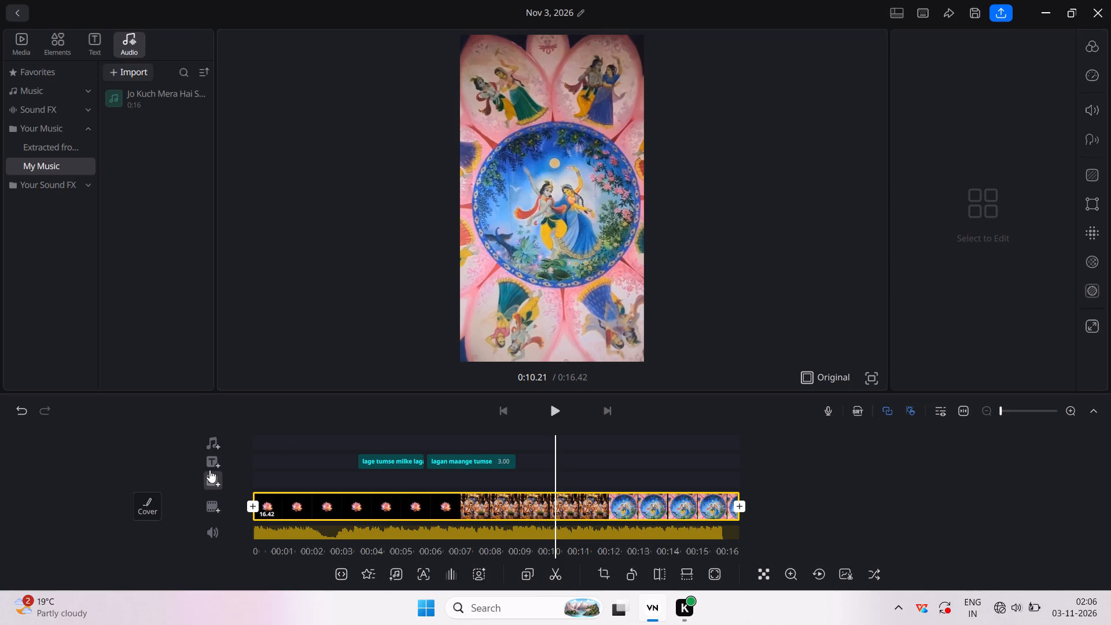
left_click(213, 468)
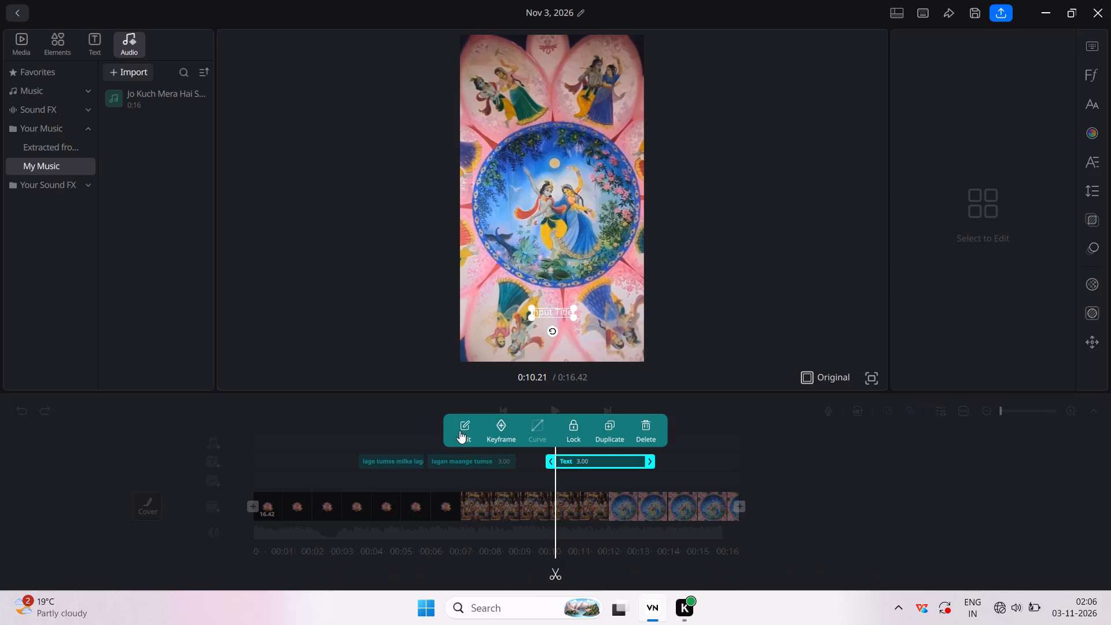
left_click(459, 431)
left_click(960, 95)
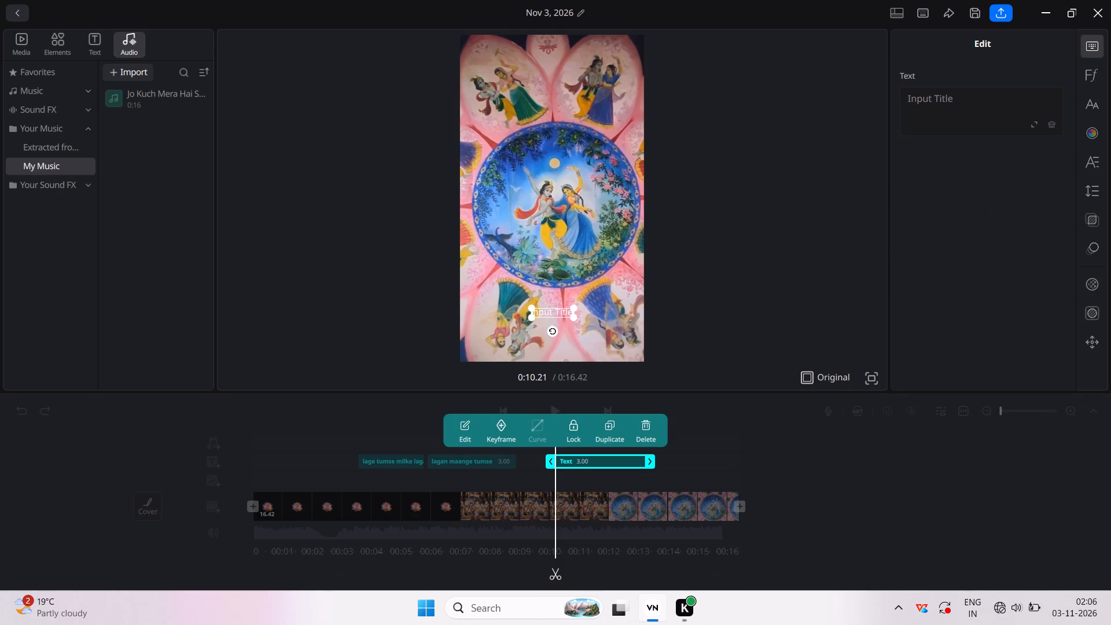
type("lagan lagan")
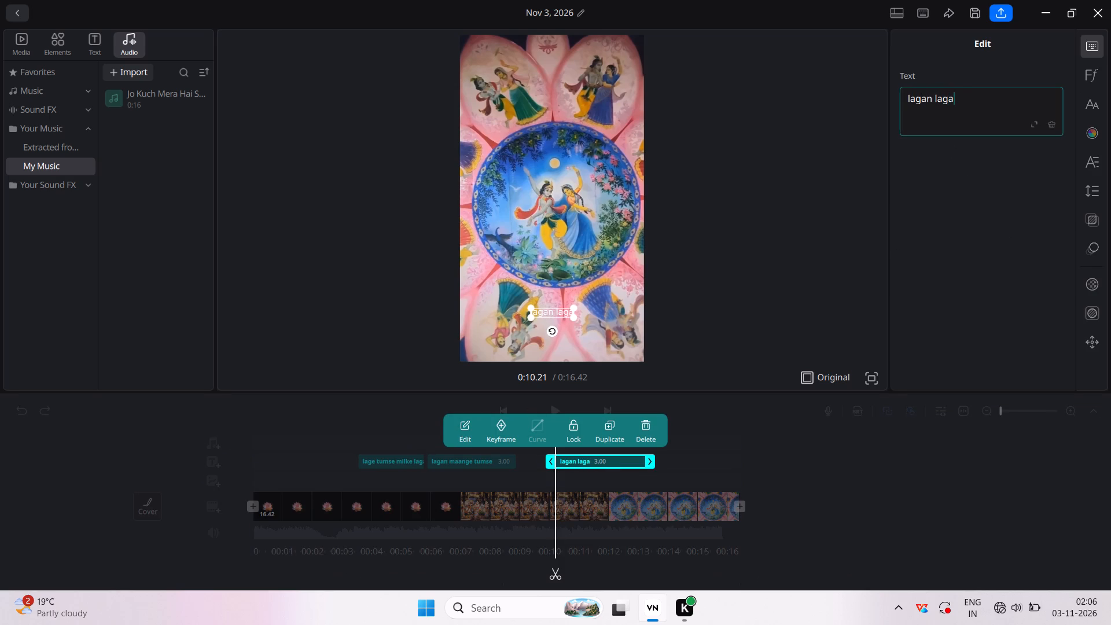
key("space")
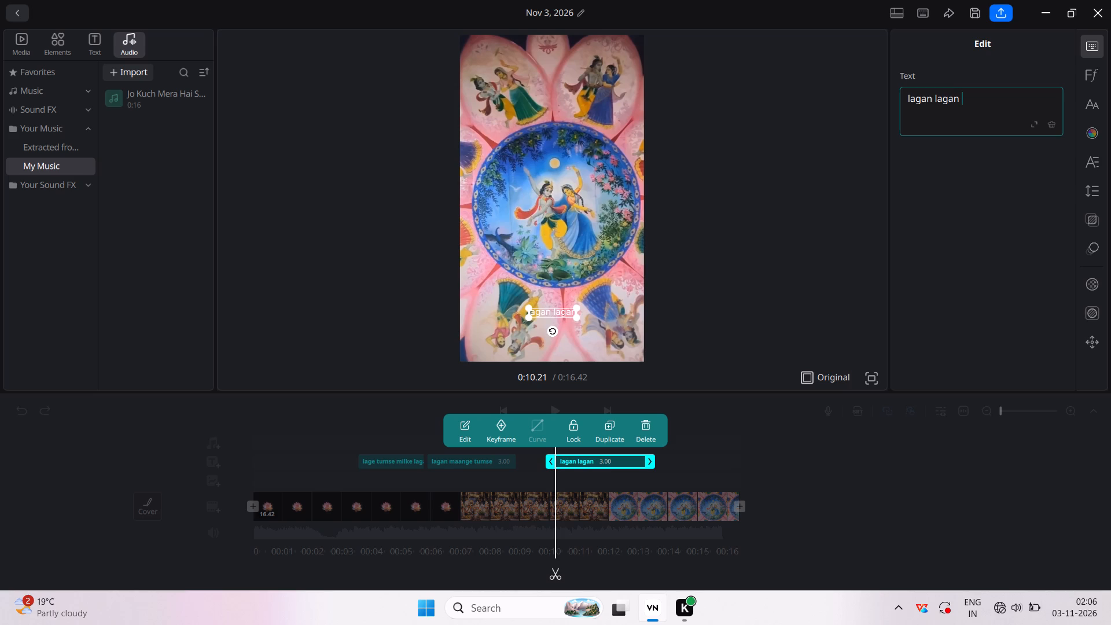
key("BackSpace")
key("BackSpace")
key("BackSpace")
type("e tumse milke lagan")
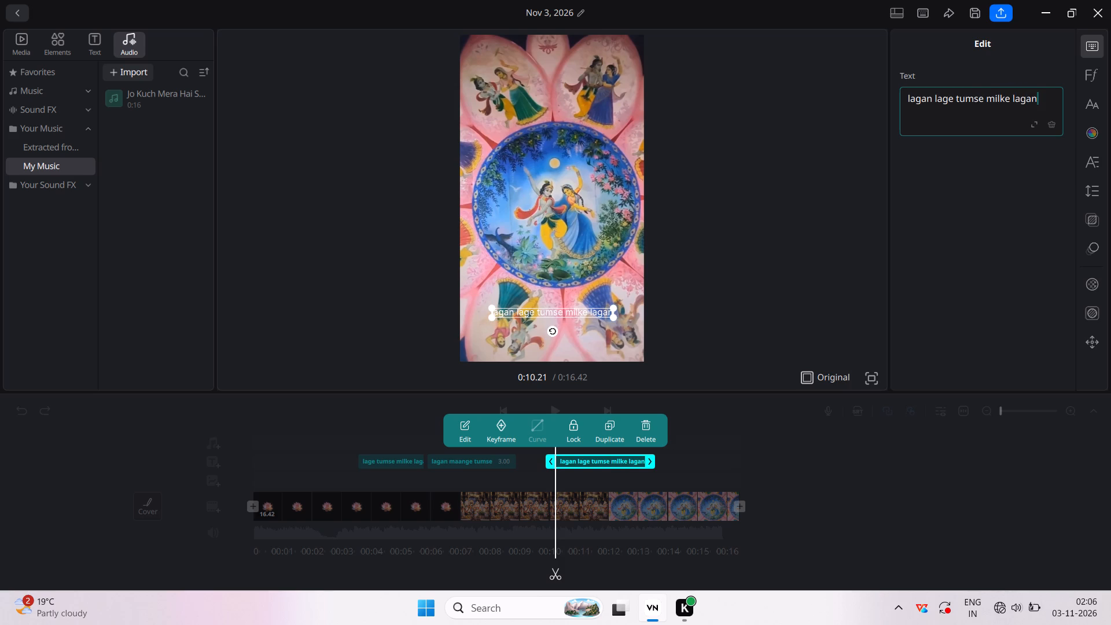
left_click(455, 428)
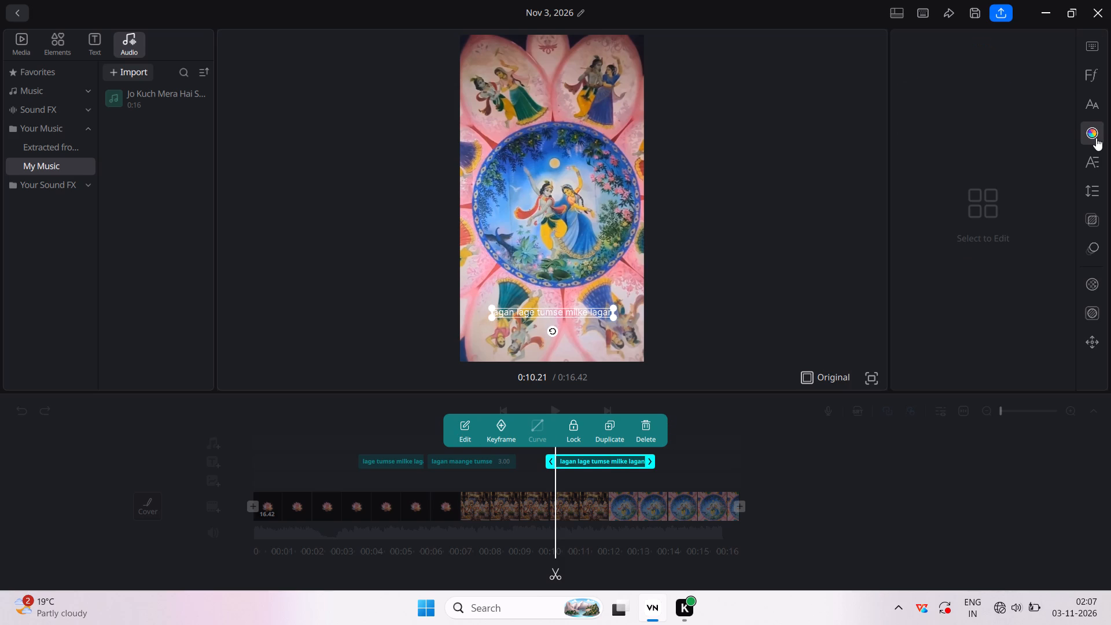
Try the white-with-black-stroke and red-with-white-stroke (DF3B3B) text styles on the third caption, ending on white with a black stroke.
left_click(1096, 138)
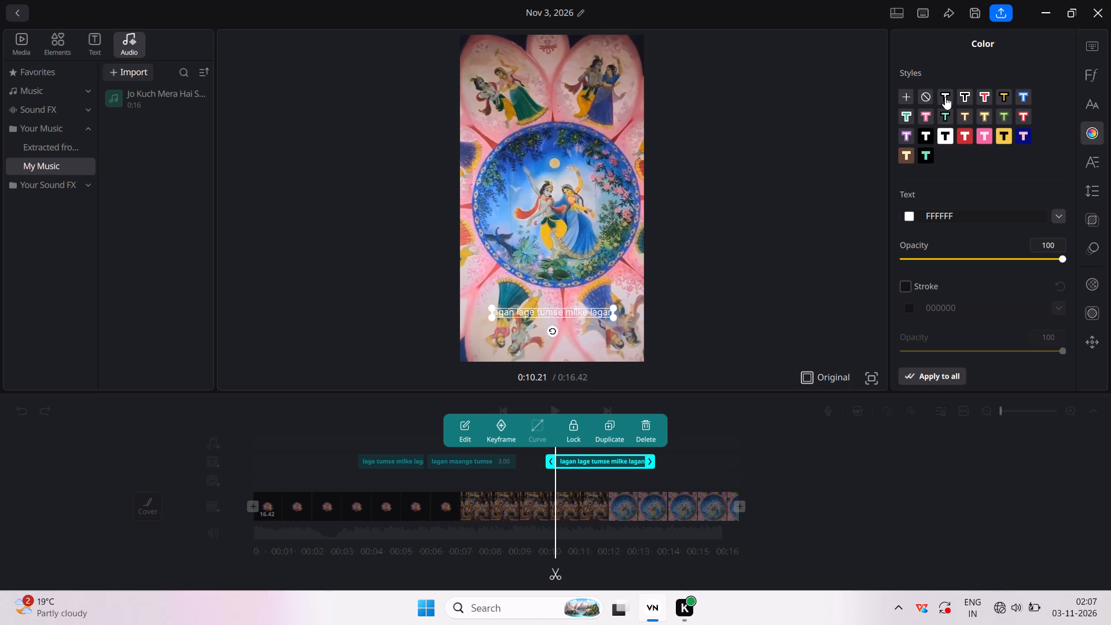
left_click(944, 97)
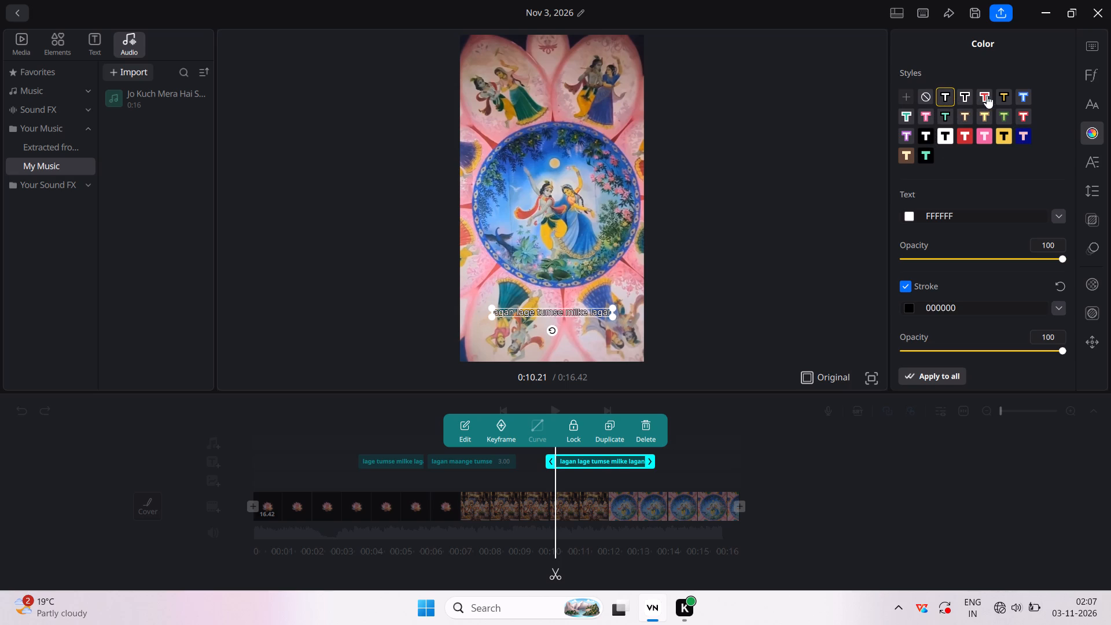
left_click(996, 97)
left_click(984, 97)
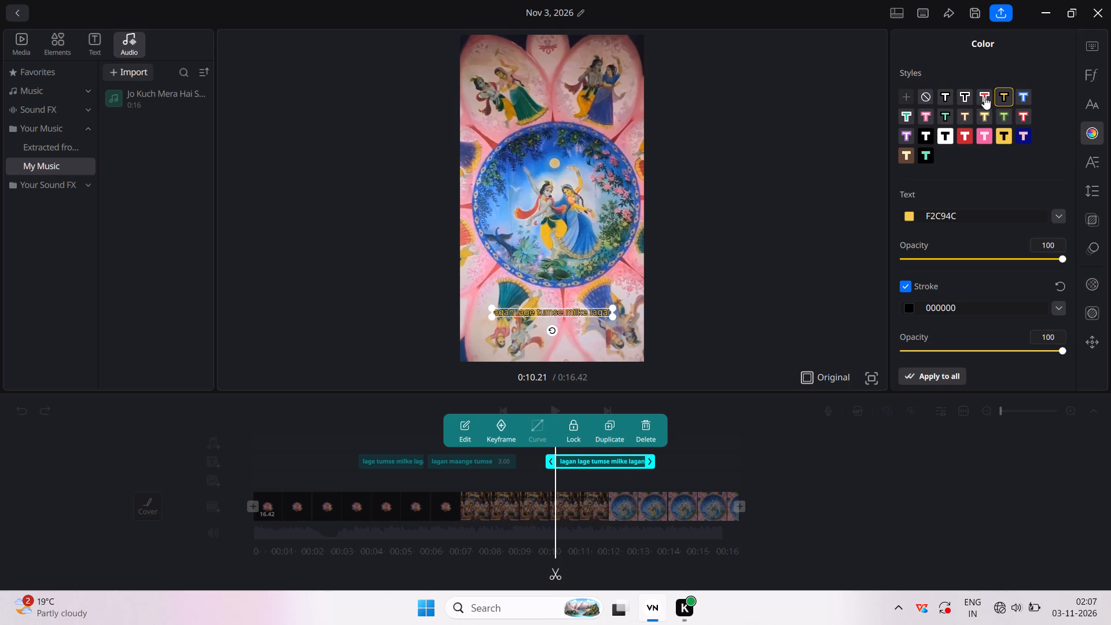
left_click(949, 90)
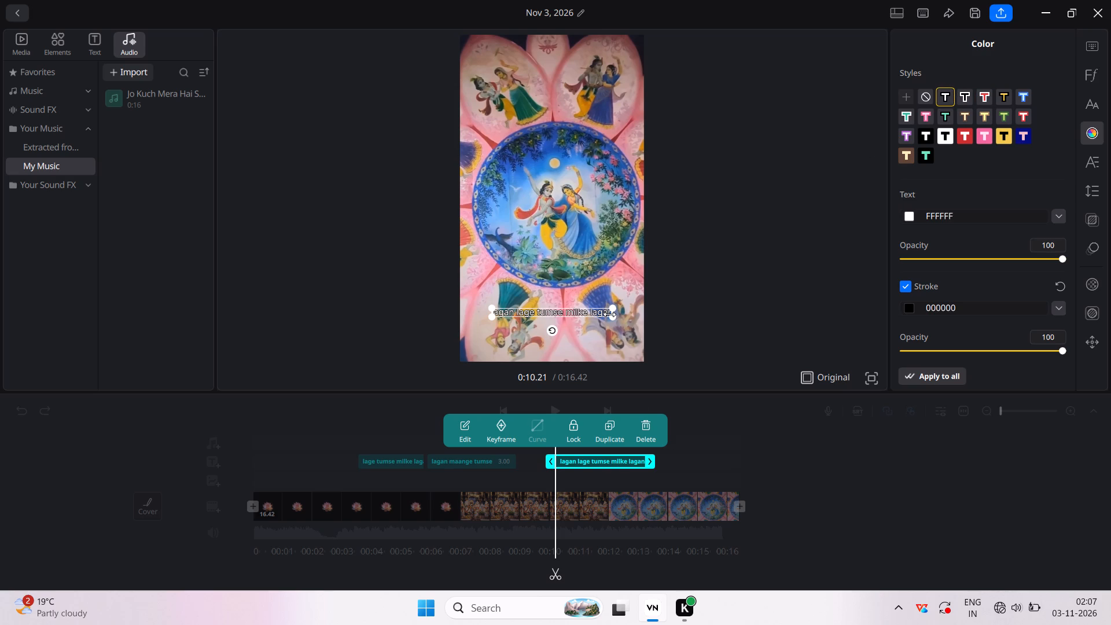
Widen the third caption's text box so that "lagan lage tumse milke lagan" fits on one line.
left_click_drag(609, 314, 612, 318)
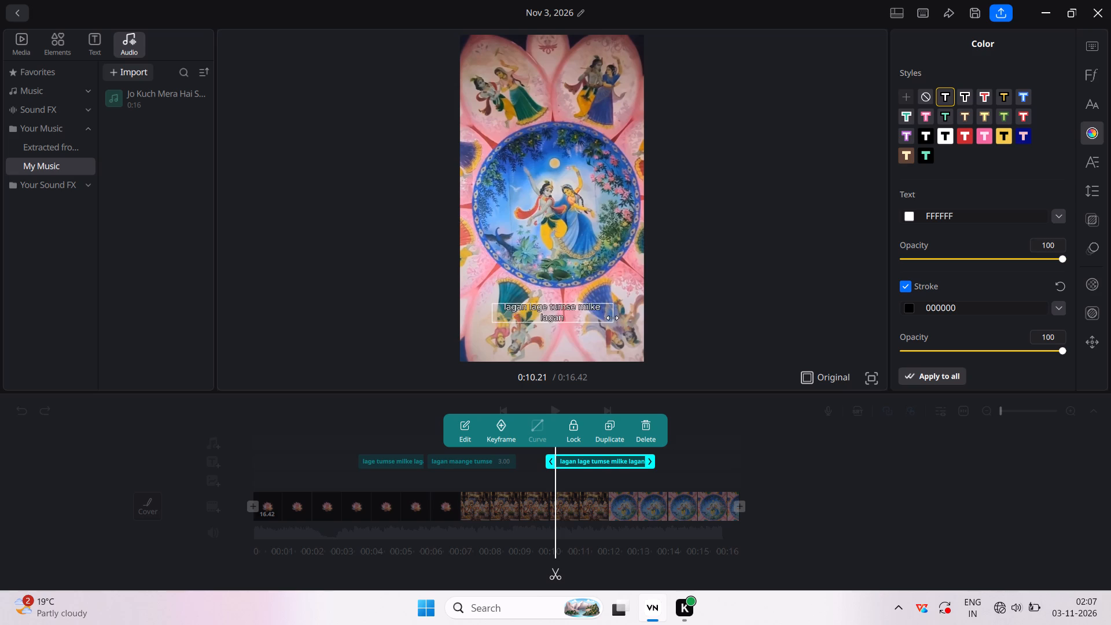
left_click_drag(612, 318, 628, 332)
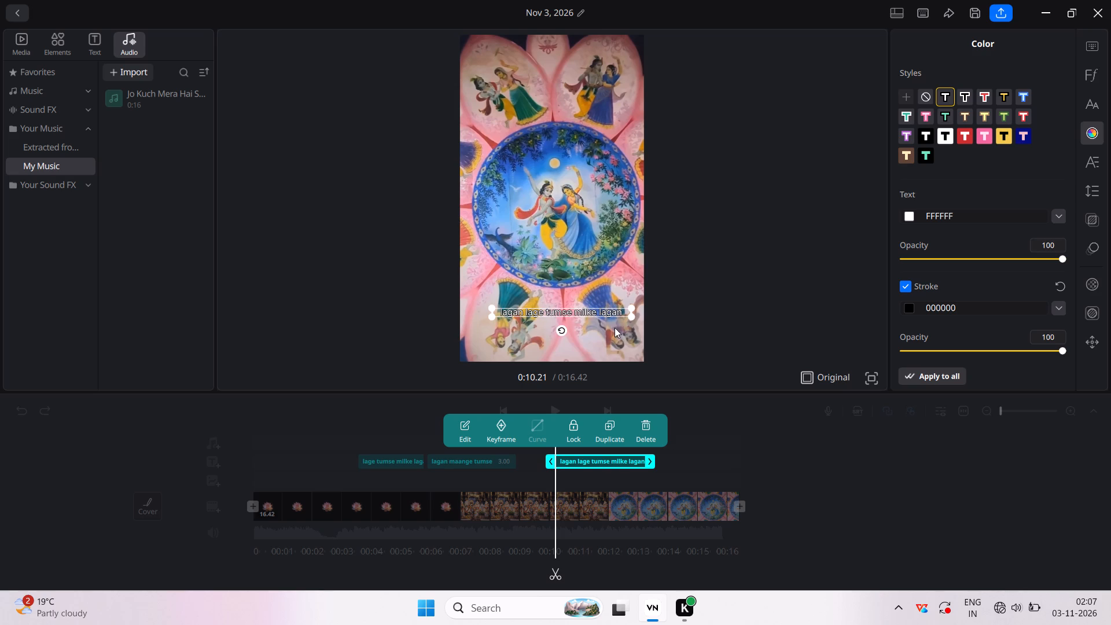
Apply the yellow text style (F2C94C) with a black stroke (000000) to the third caption.
left_click(1003, 102)
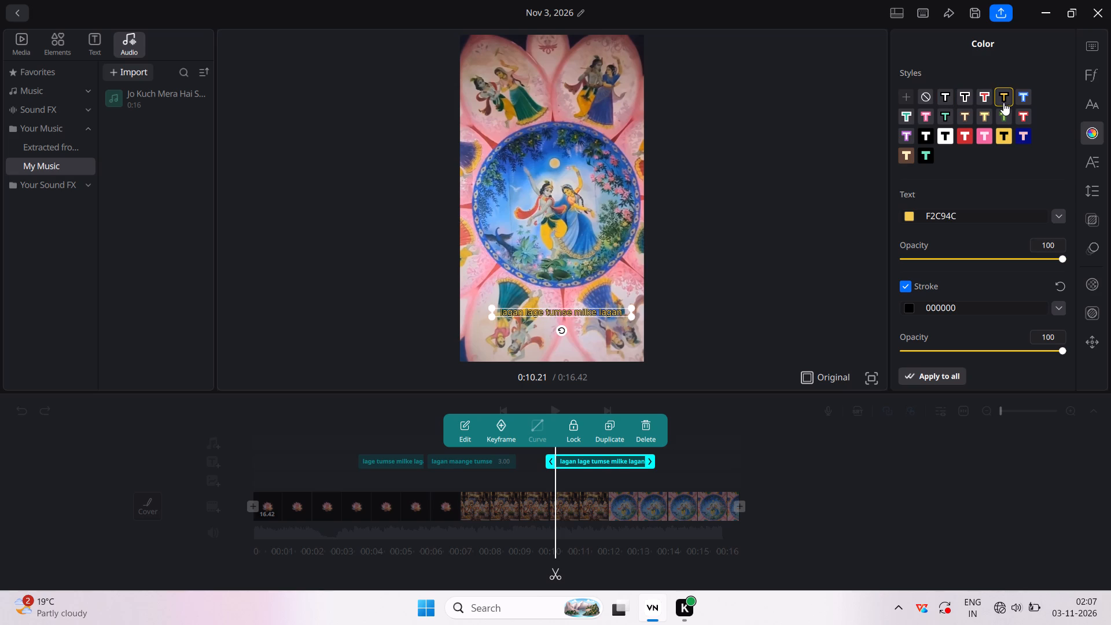
Widen the third caption's text box a little more and centre the caption horizontally in the video frame.
left_click(630, 316)
left_click_drag(630, 316, 638, 323)
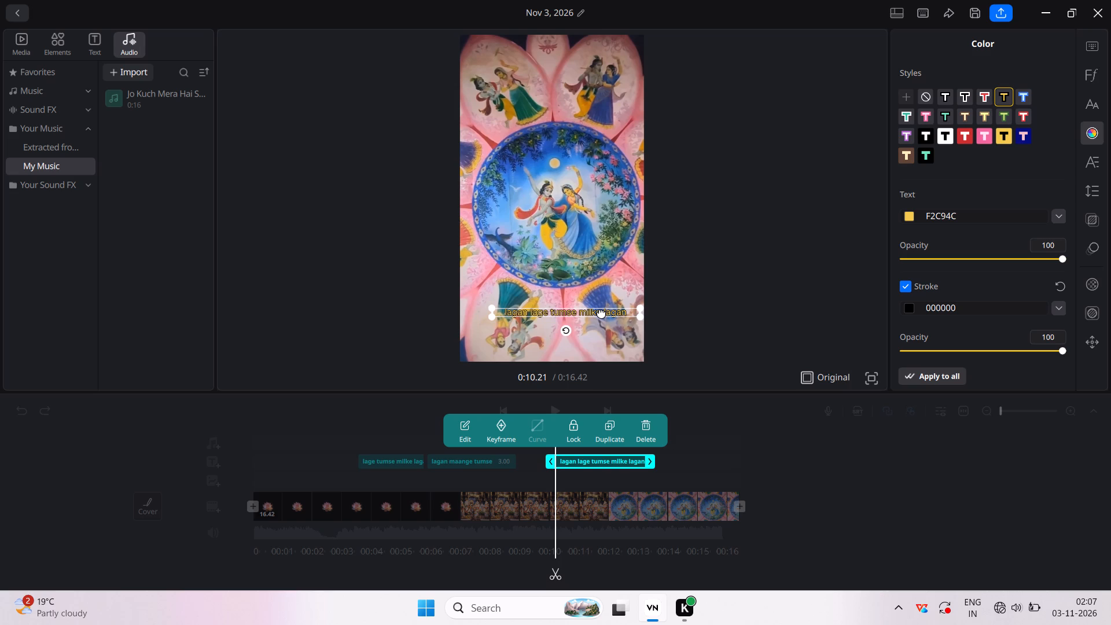
left_click_drag(601, 312, 587, 312)
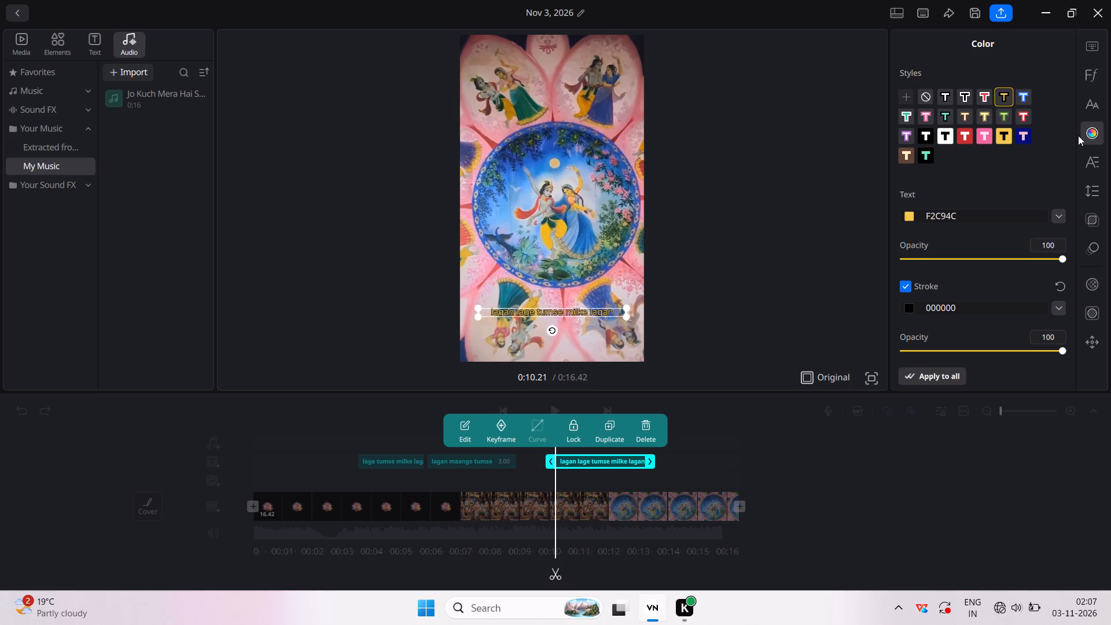
Apply the letter-by-letter caption animation to the third caption.
left_click(1096, 258)
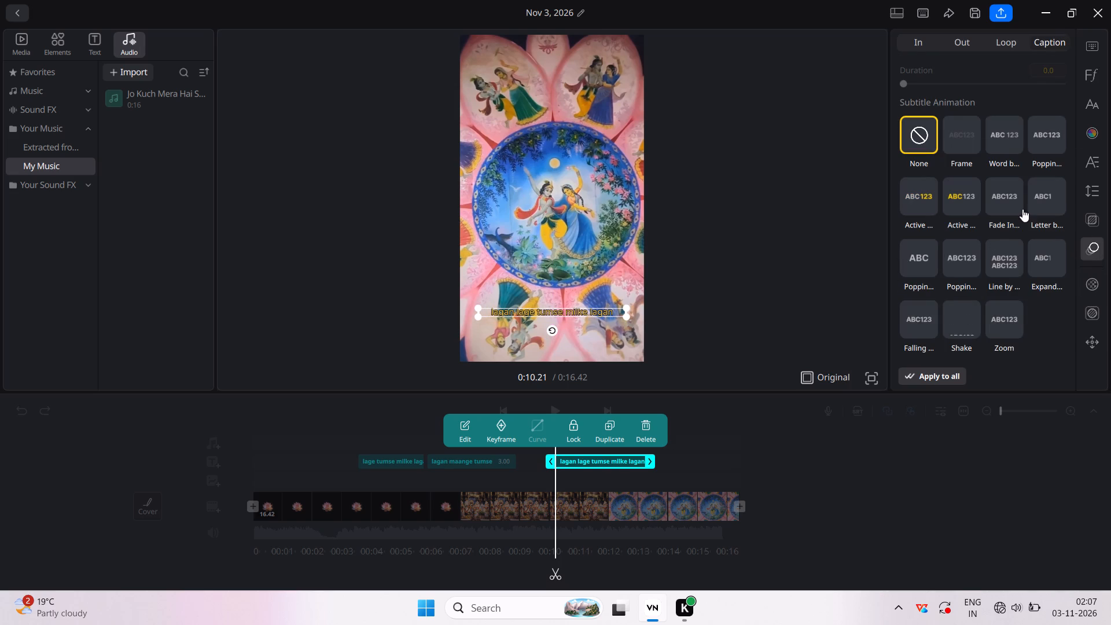
left_click(1049, 186)
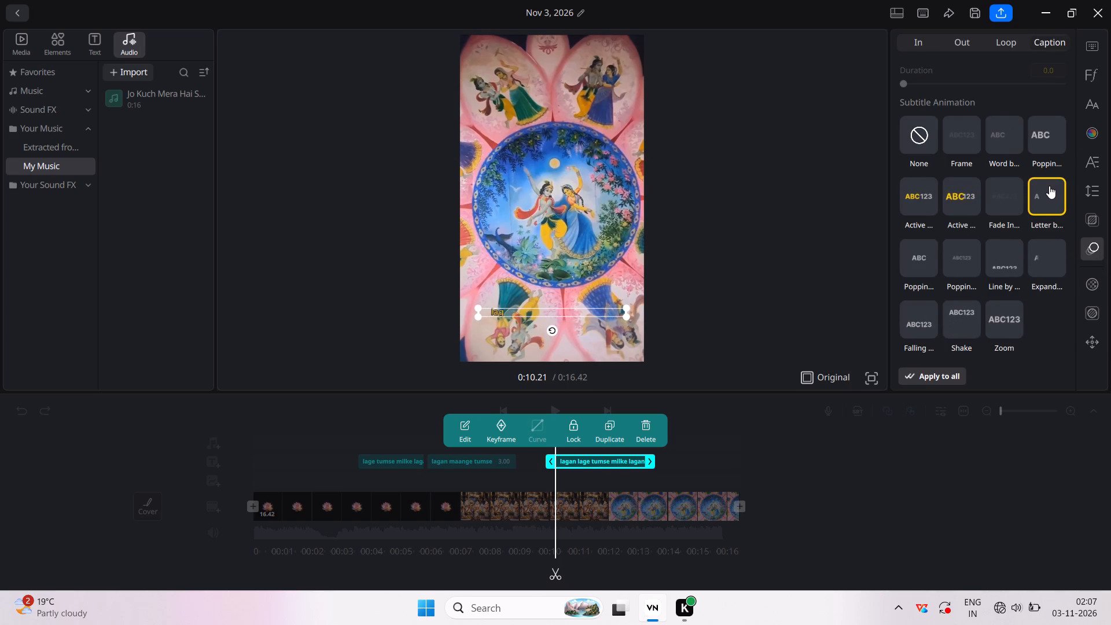
left_click(778, 433)
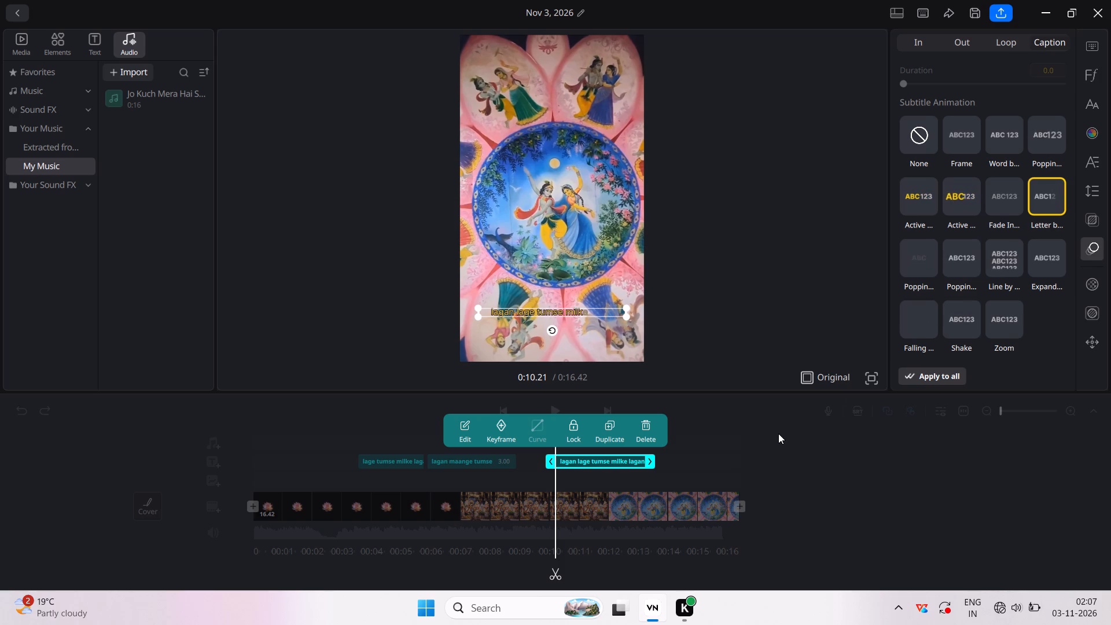
Move the third caption earlier on the timeline so it starts directly after the second caption.
left_click(592, 457)
left_click_drag(592, 457, 543, 466)
left_click_drag(543, 466, 503, 468)
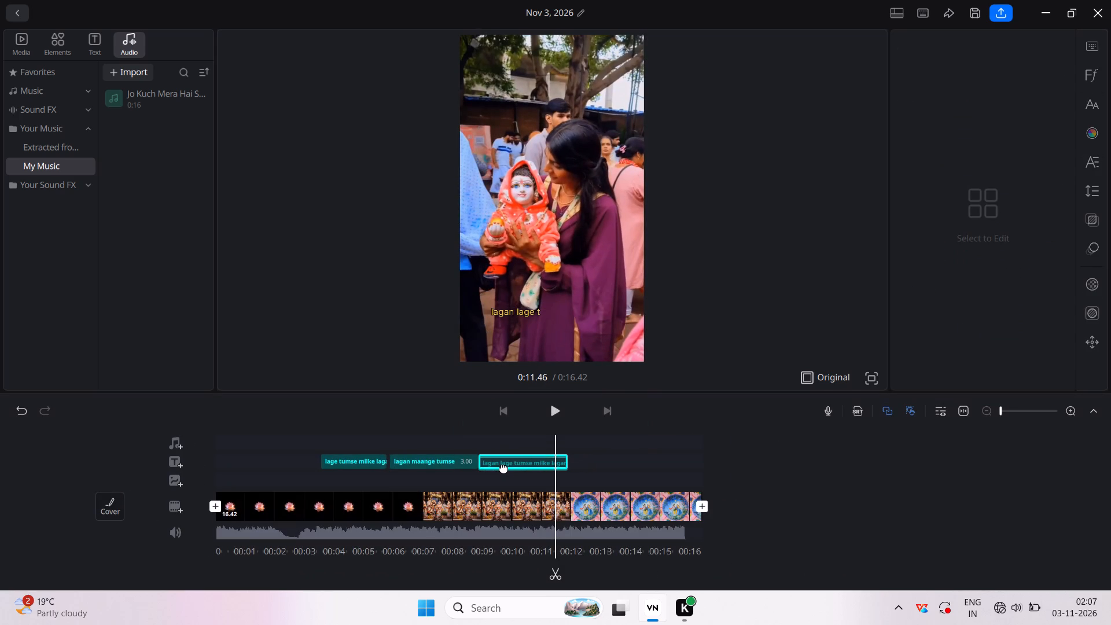
left_click(601, 465)
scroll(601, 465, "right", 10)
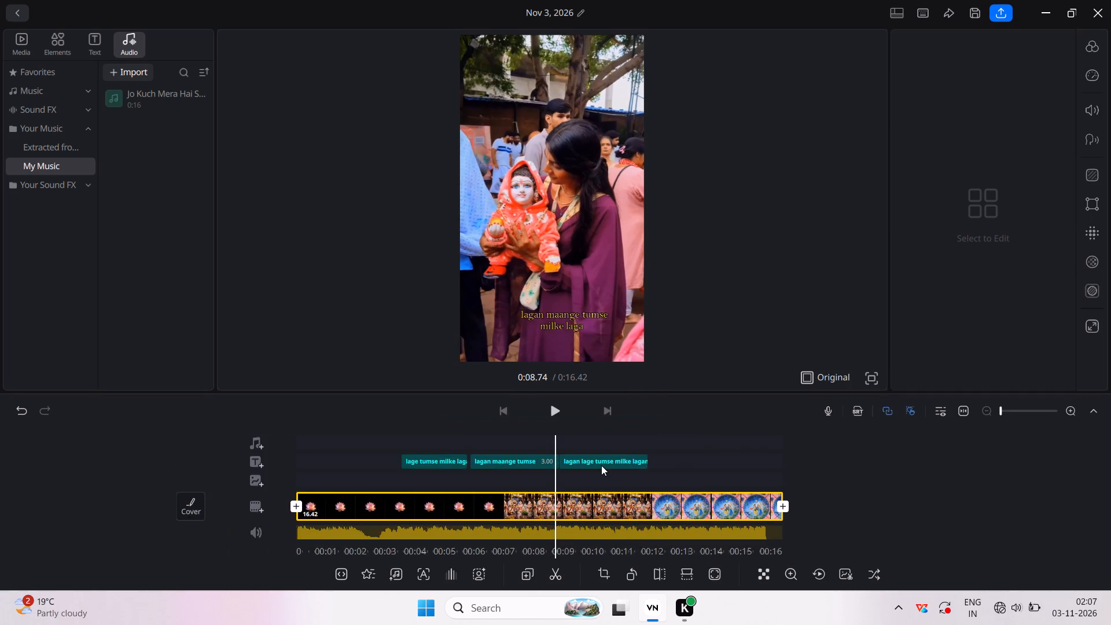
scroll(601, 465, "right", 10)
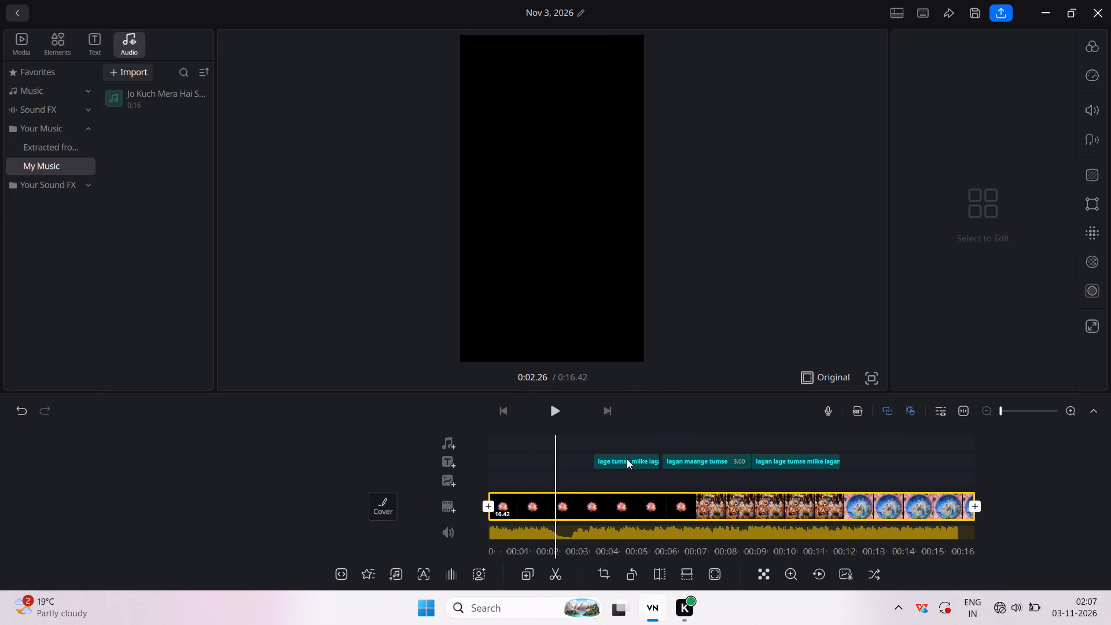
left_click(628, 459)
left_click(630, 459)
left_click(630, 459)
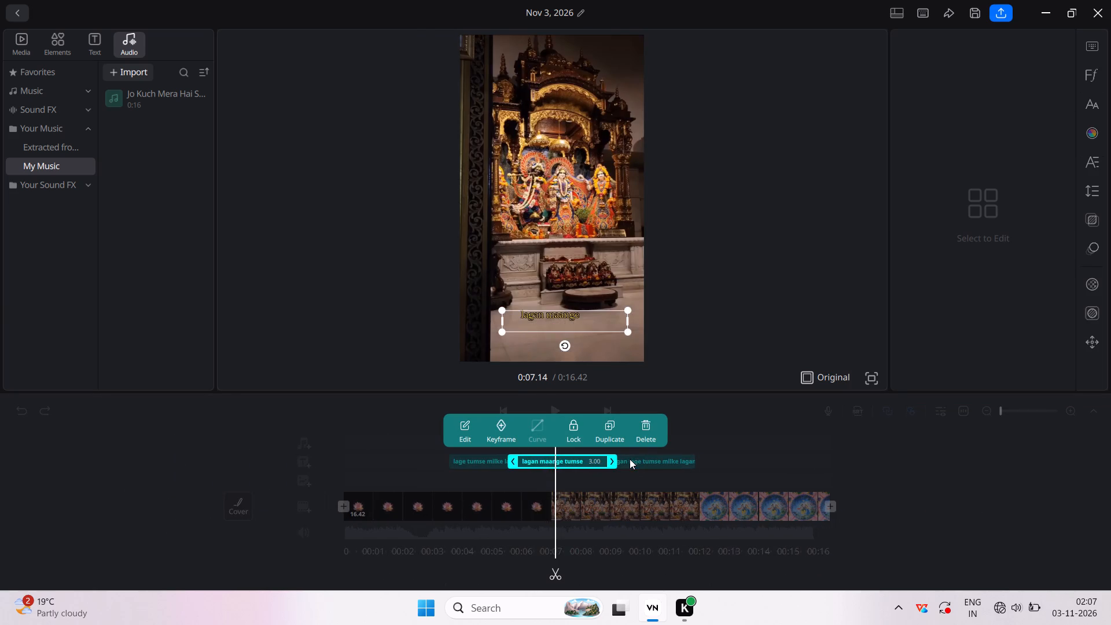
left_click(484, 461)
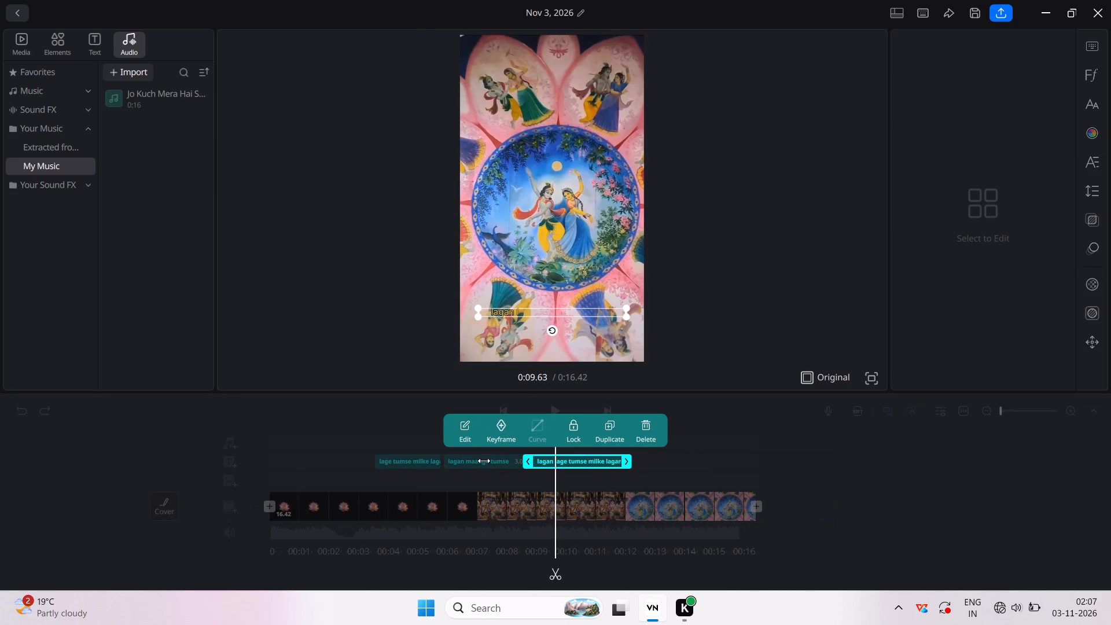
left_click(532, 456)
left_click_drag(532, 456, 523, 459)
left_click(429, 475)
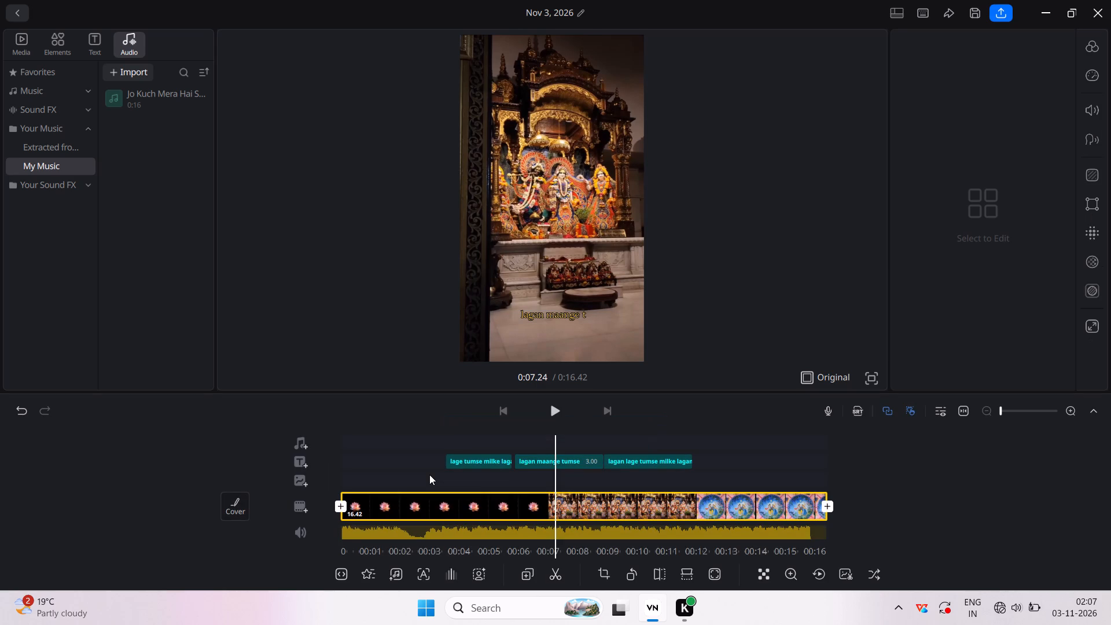
Play the video from the start of the first caption to check the three captions' timing against the song.
scroll(429, 475, "down", 1, "ctrl")
scroll(429, 475, "right", 8)
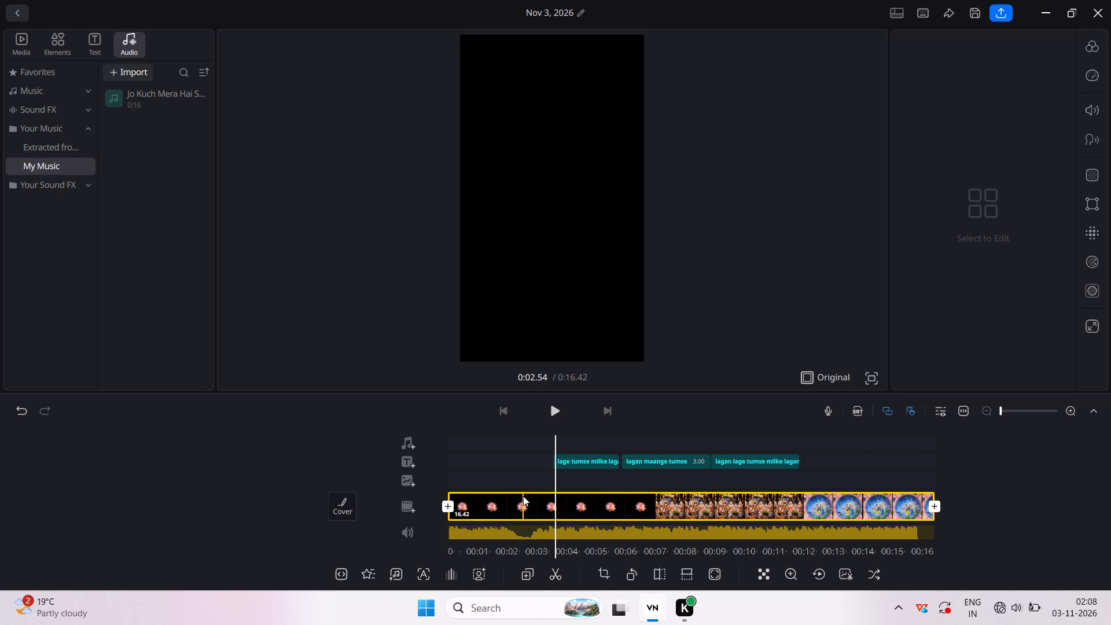
left_click(564, 418)
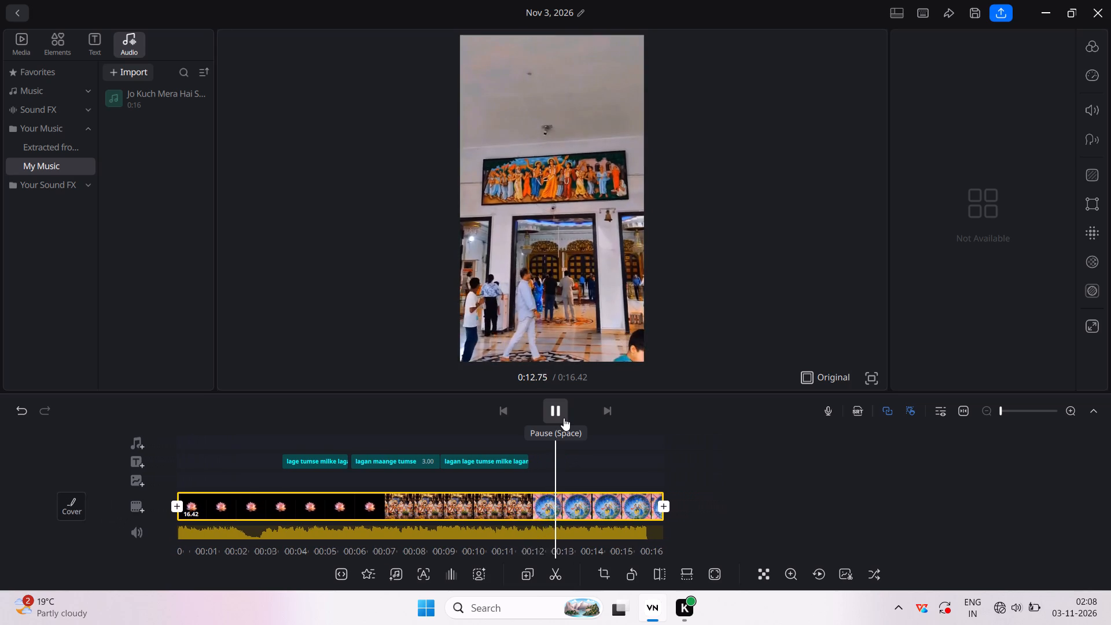
Add a fourth caption reading "lagan lage tumse mike lagan" at the end of the third caption, at 0:11.89.
scroll(547, 457, "right", 2)
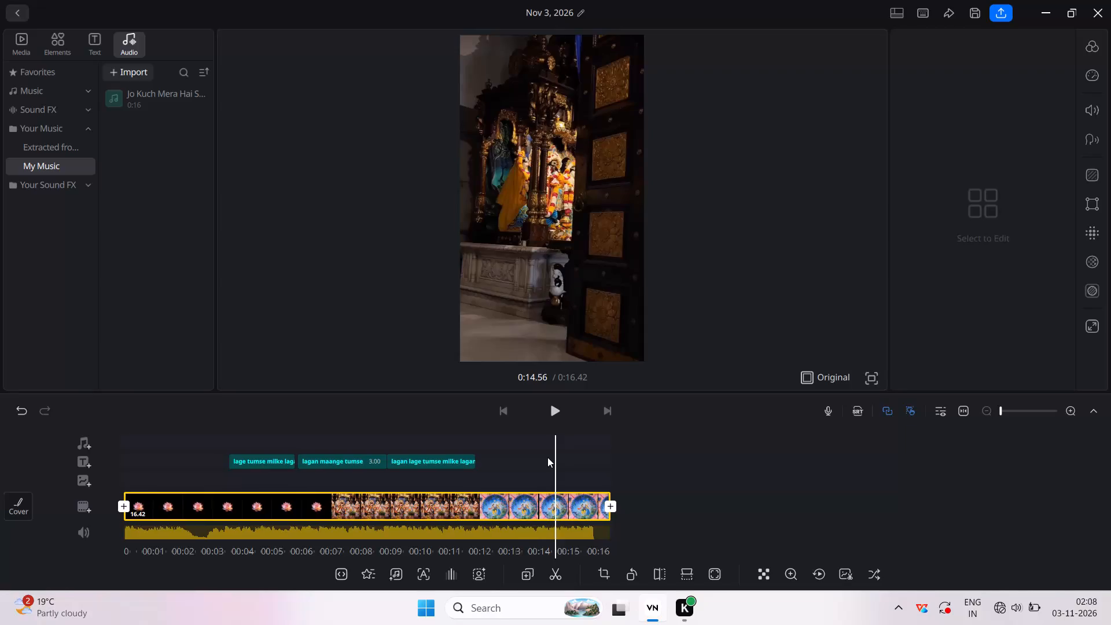
scroll(547, 457, "right", 6)
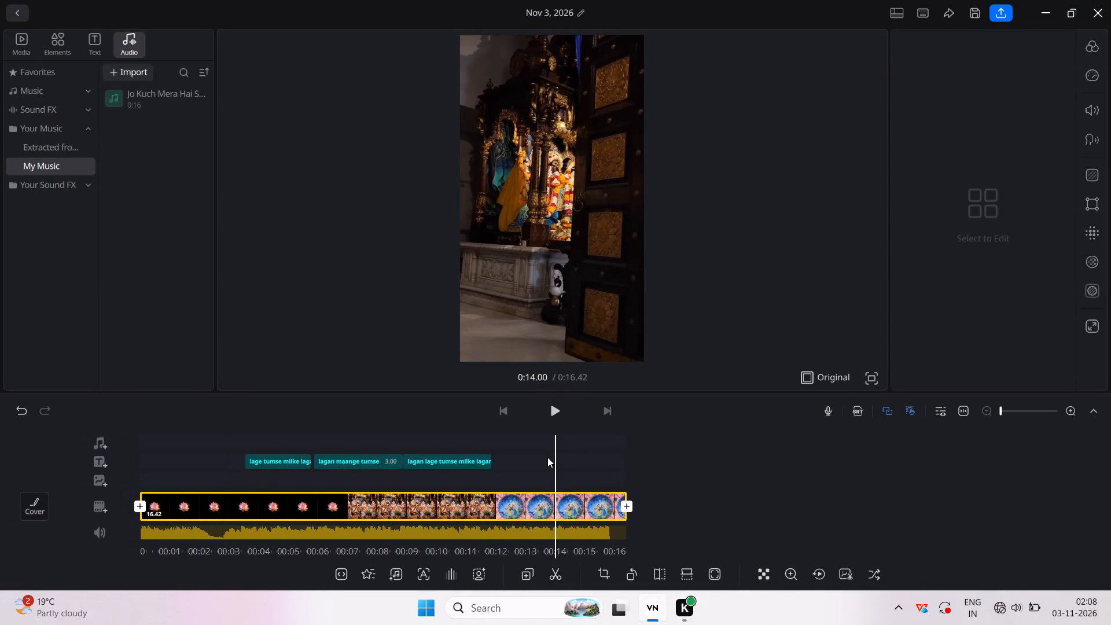
scroll(547, 457, "right", 8)
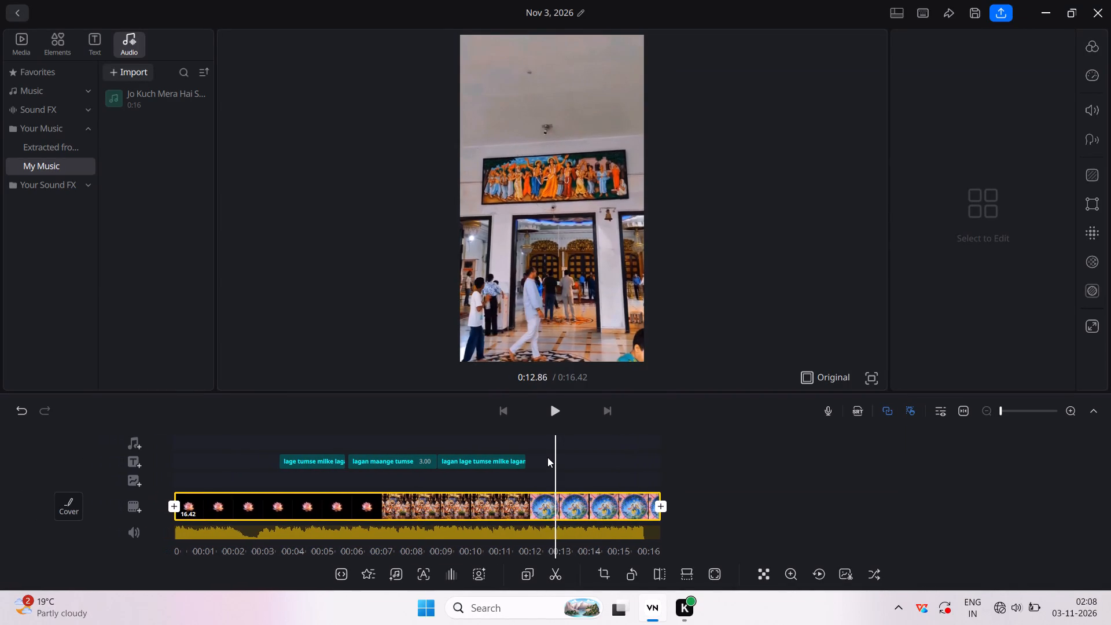
scroll(547, 457, "right", 4)
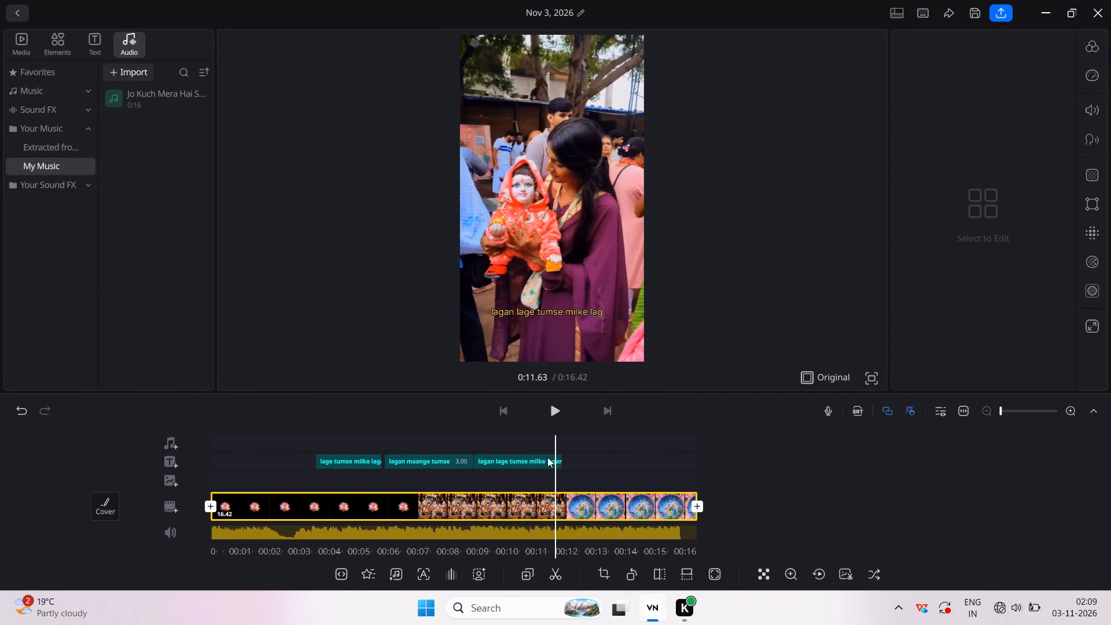
scroll(547, 457, "right", 2)
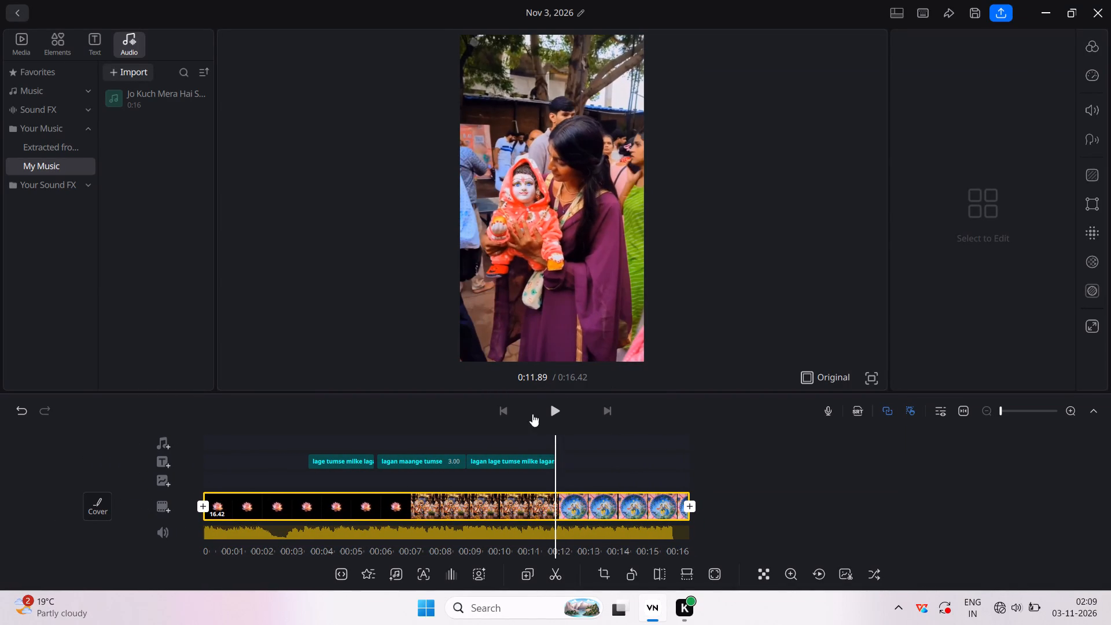
left_click(155, 465)
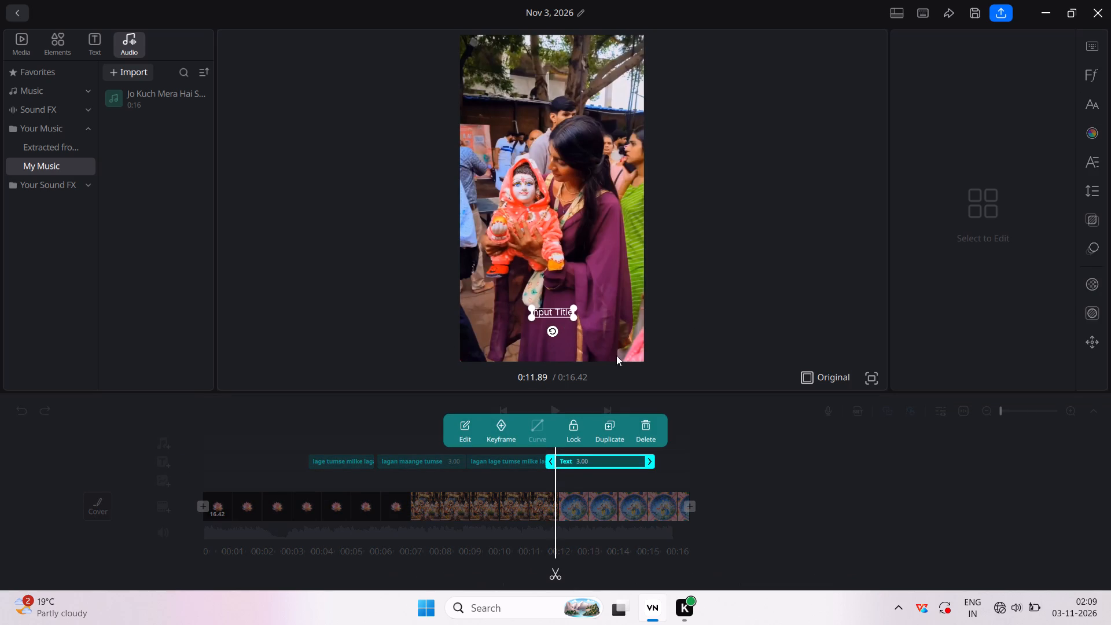
left_click(465, 435)
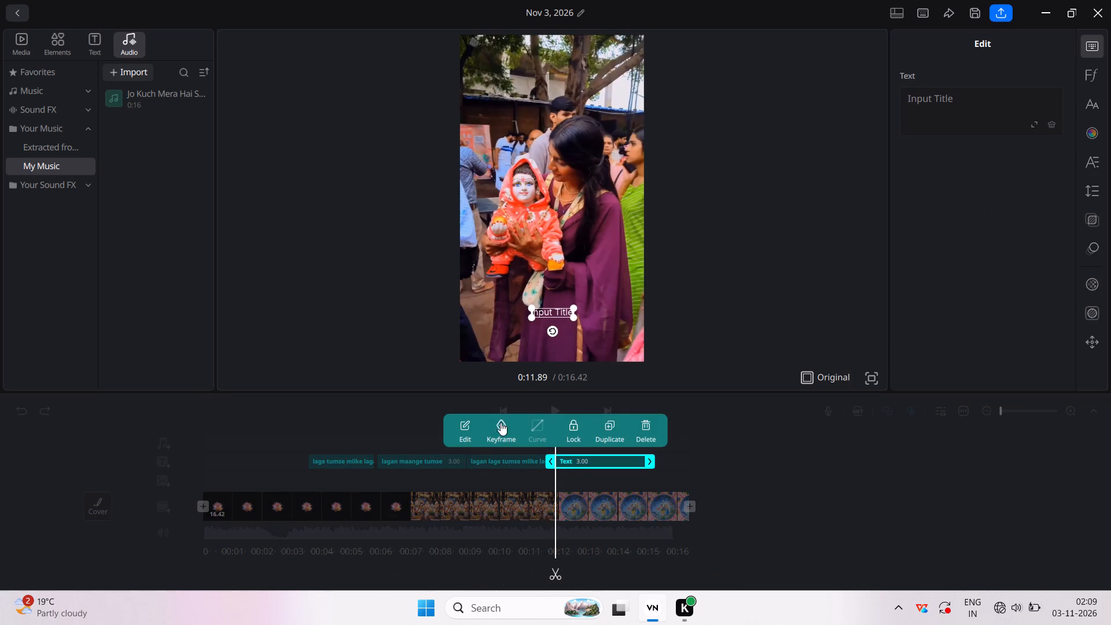
left_click(929, 104)
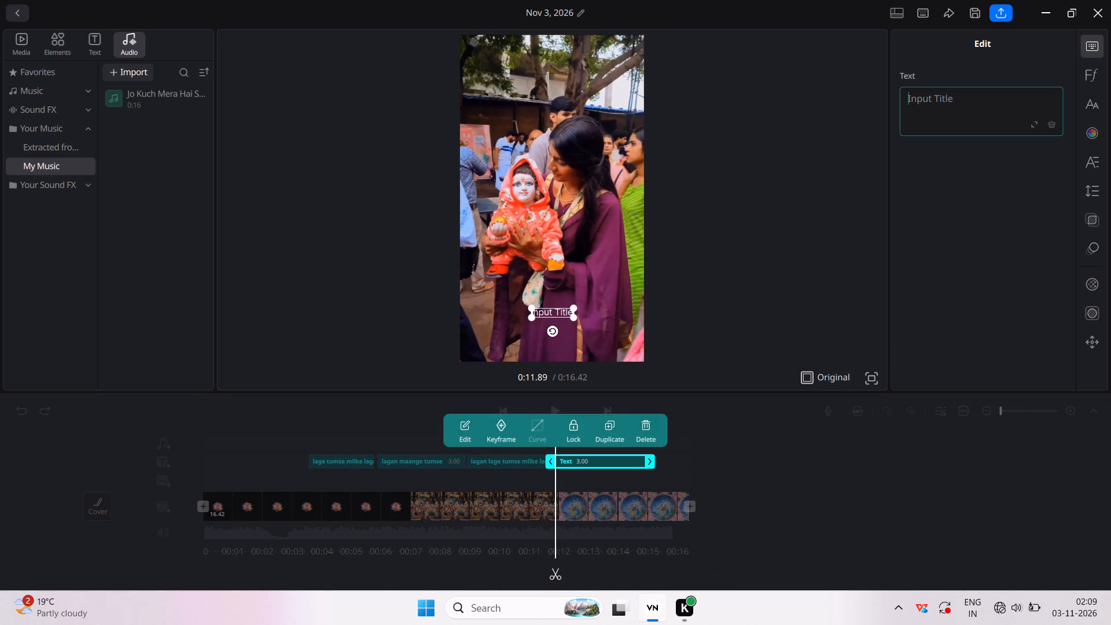
type("lagan")
key("space")
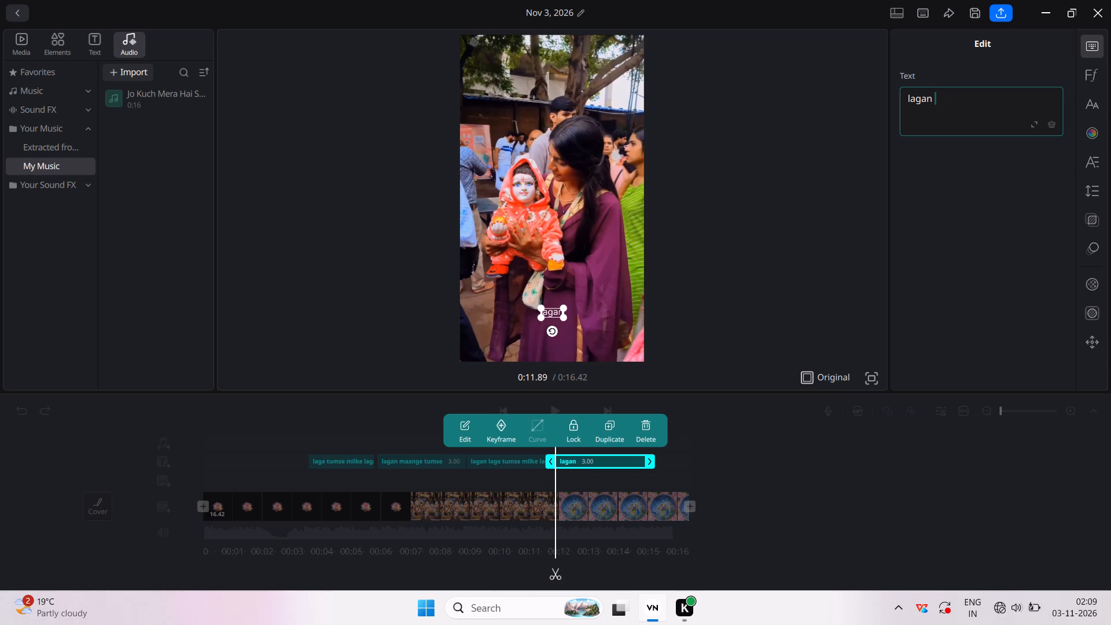
type("lage tumse mike lagan")
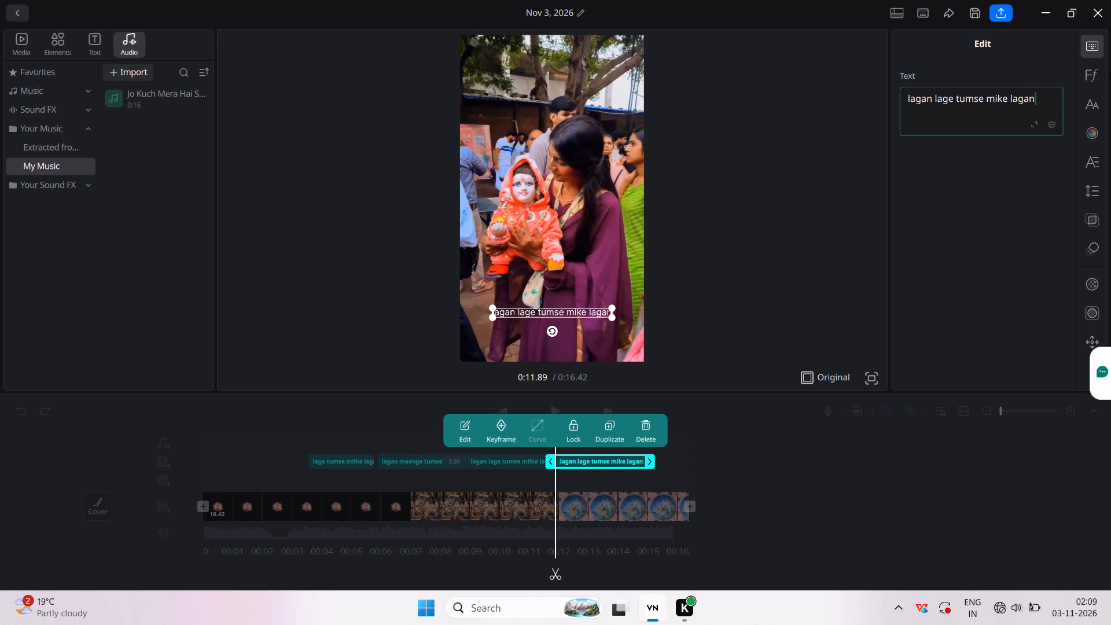
Give the fourth caption the yellow text style (F2C94C) with a black stroke (000000) and the letter-by-letter caption animation.
left_click(1097, 131)
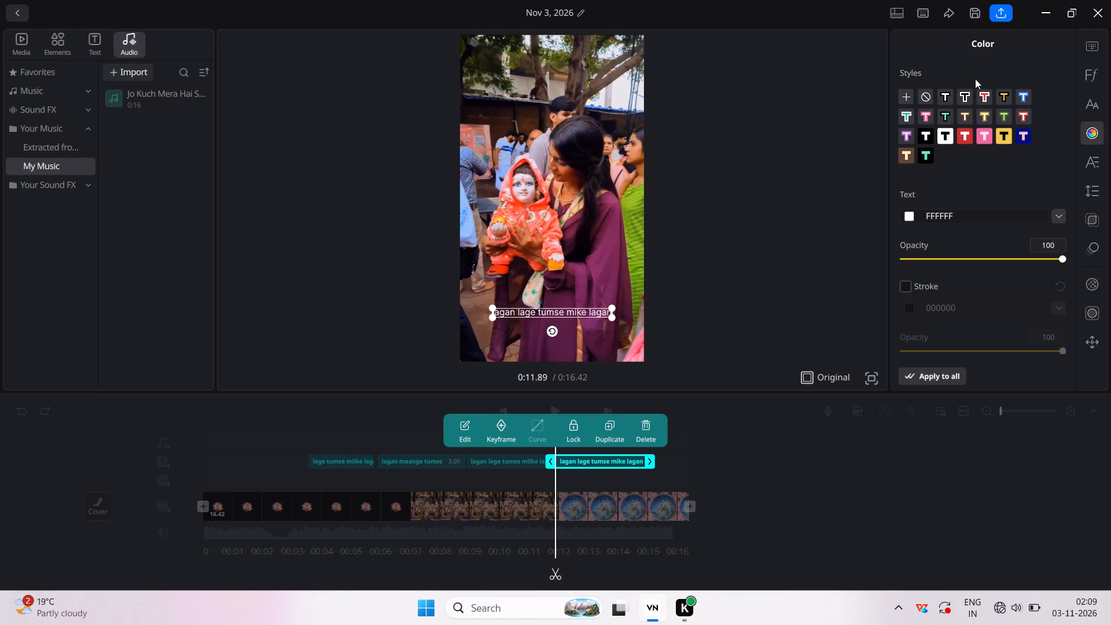
left_click(1001, 94)
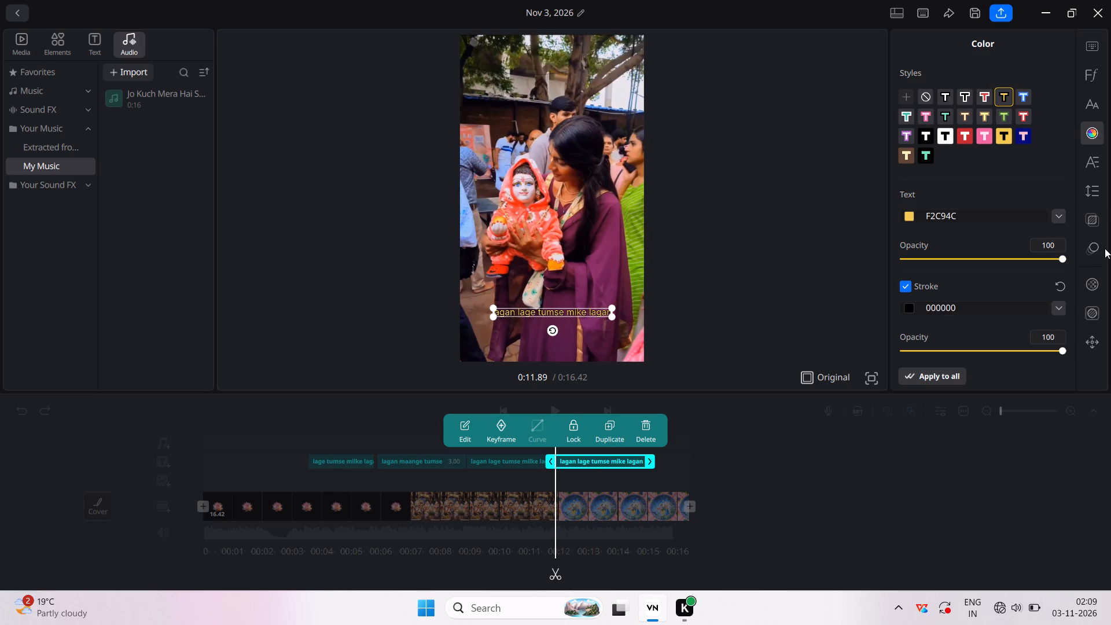
left_click(1099, 258)
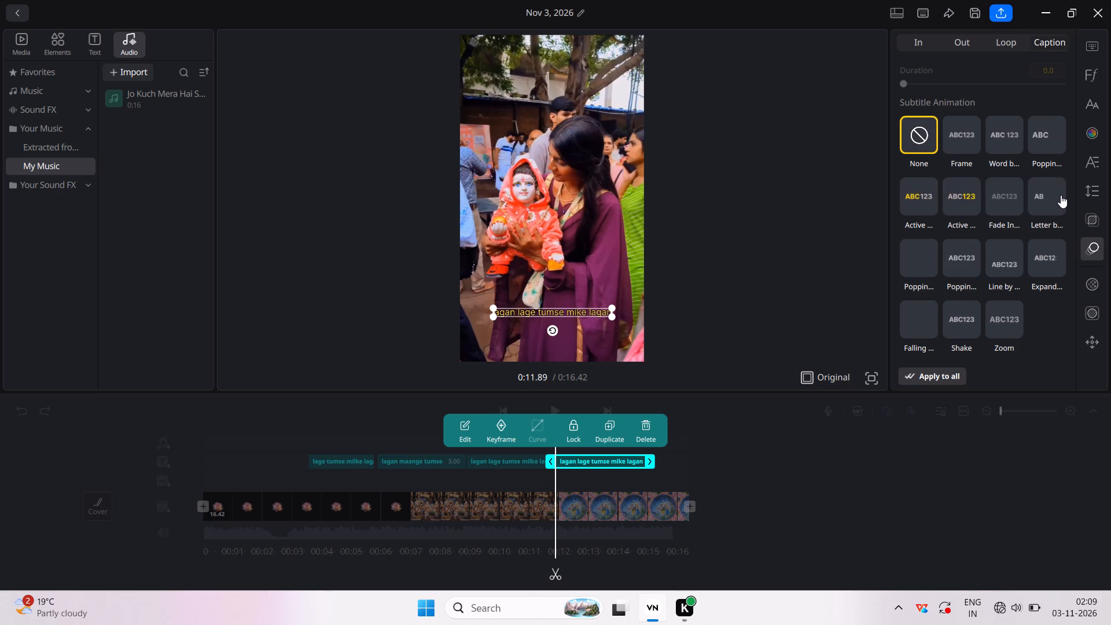
left_click(1061, 195)
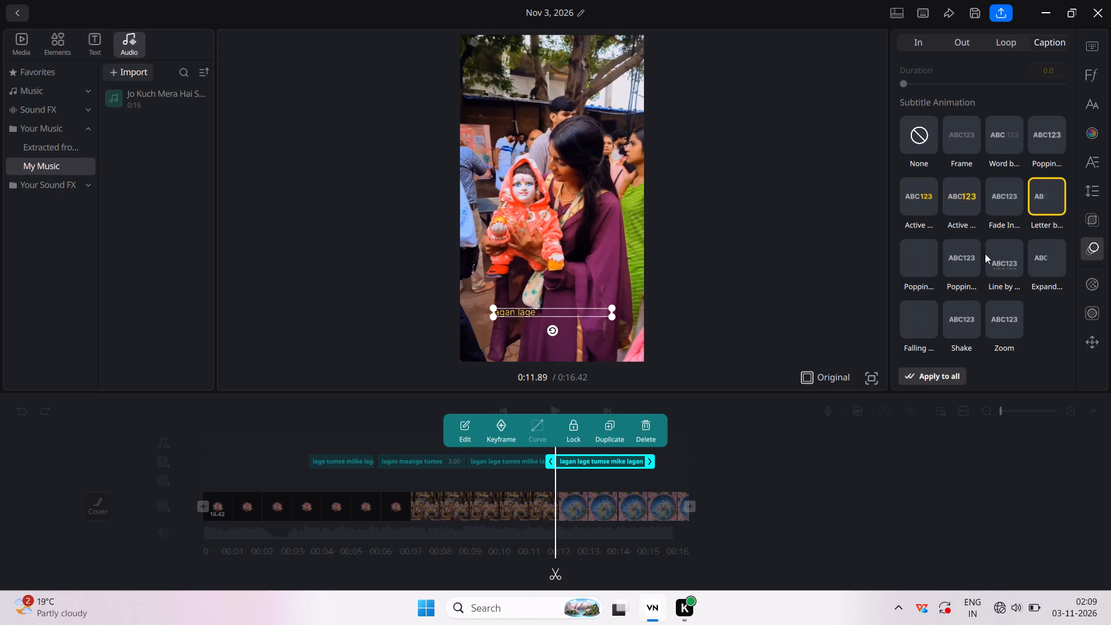
left_click(737, 471)
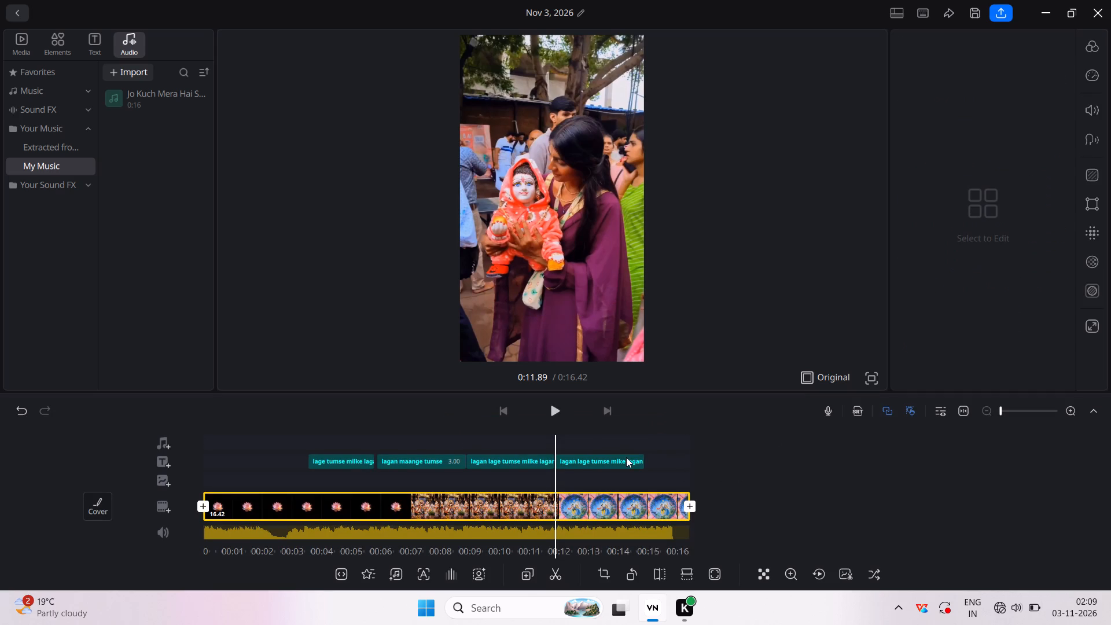
Play the ending from the fourth caption, and then the whole video from near its start, to check the captions.
left_click(554, 410)
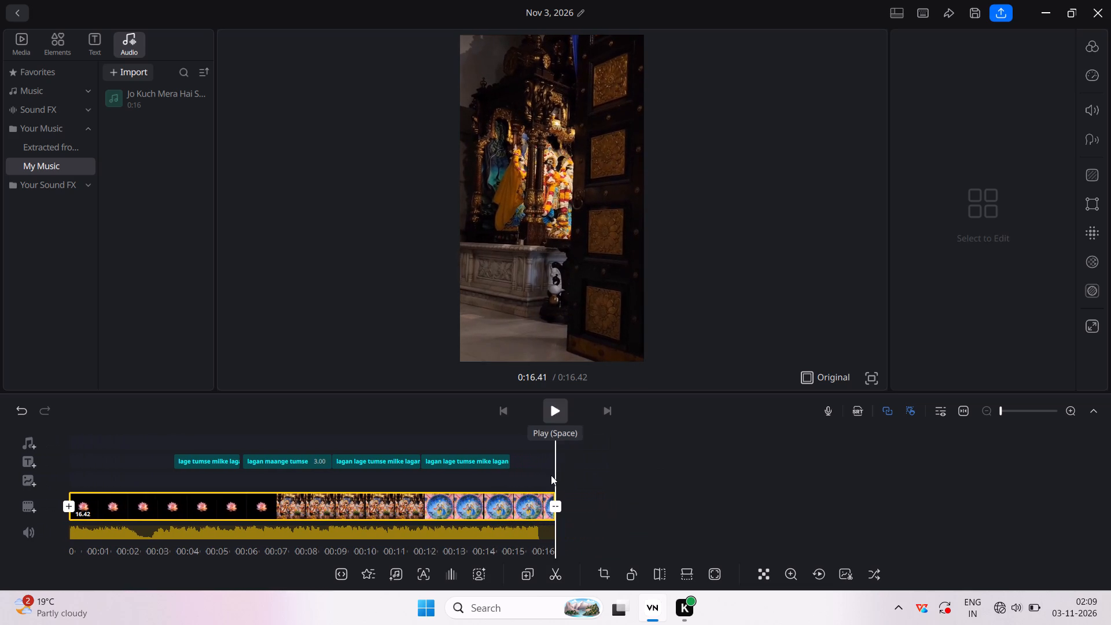
scroll(550, 475, "right", 4)
scroll(550, 475, "right", 20)
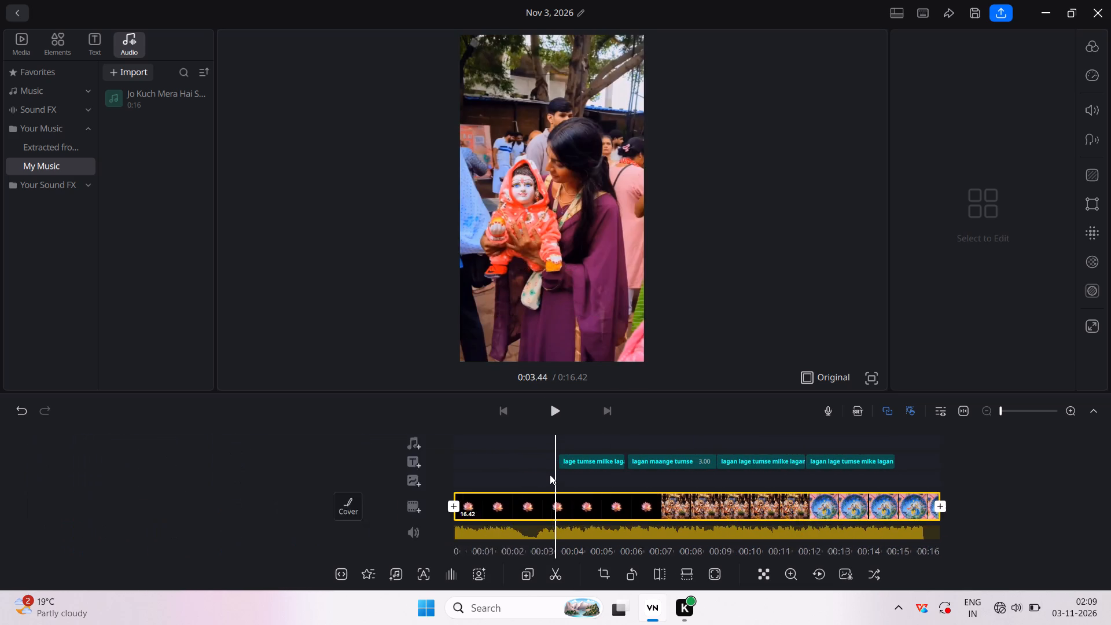
scroll(550, 475, "right", 7)
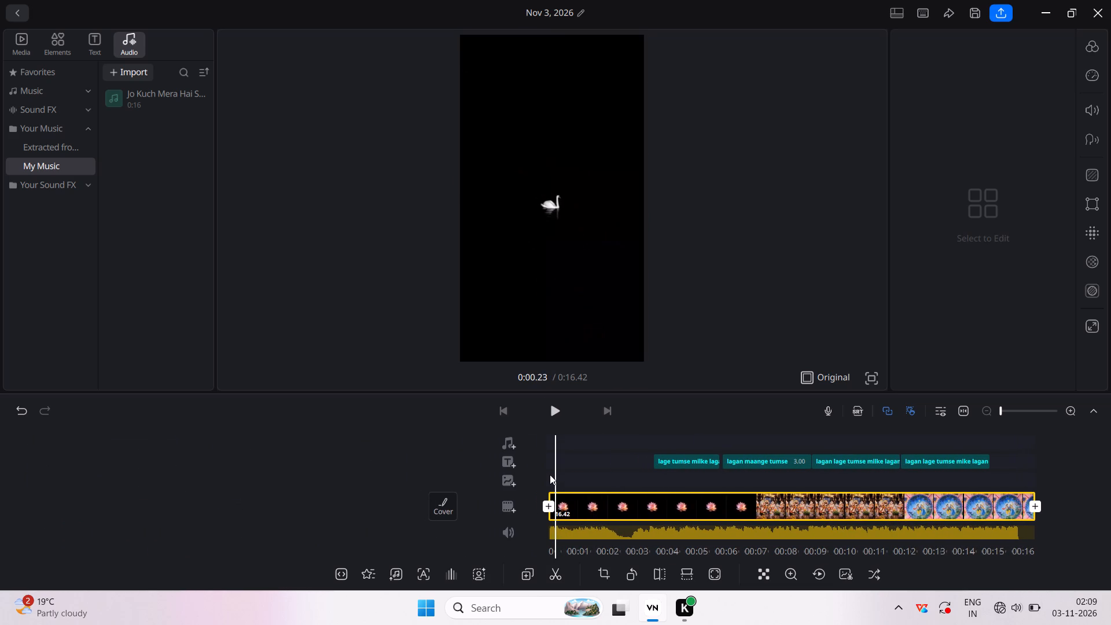
left_click(558, 419)
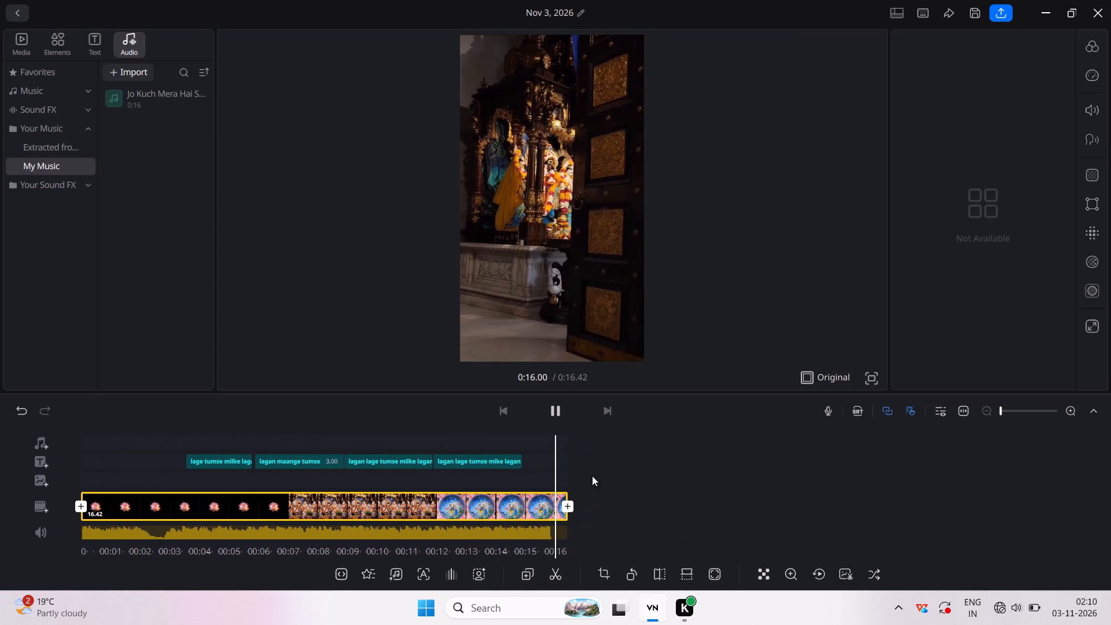
Export the finished video to the VN videos folder with manual quality at 720p, 30 fps and 4.6 Mbps, and finish the export.
left_click(1002, 23)
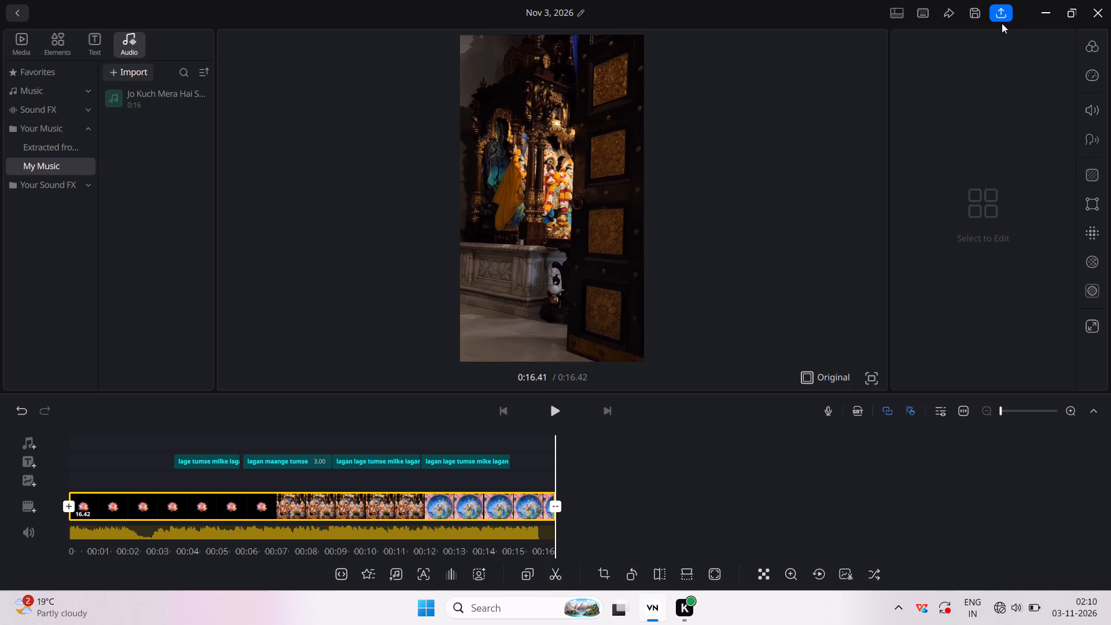
left_click(1002, 19)
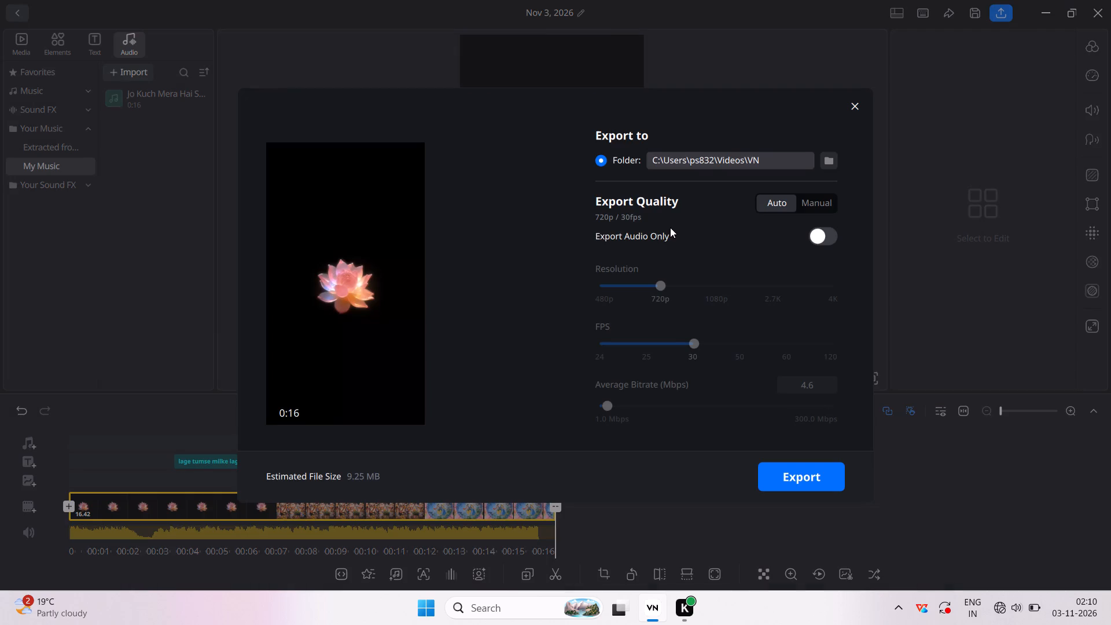
left_click(822, 196)
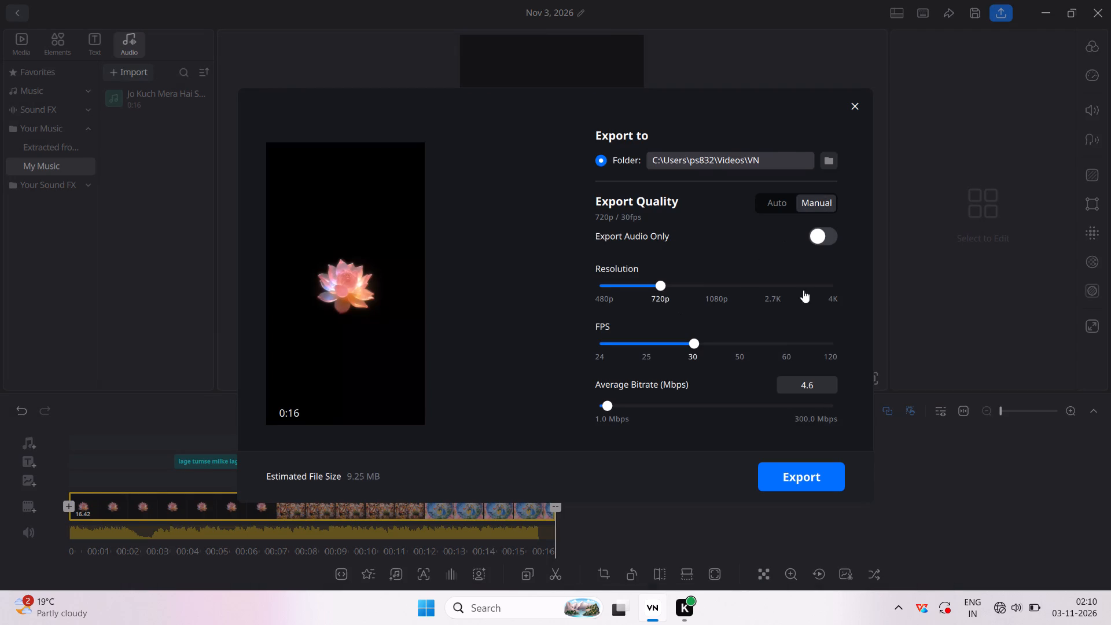
left_click(840, 484)
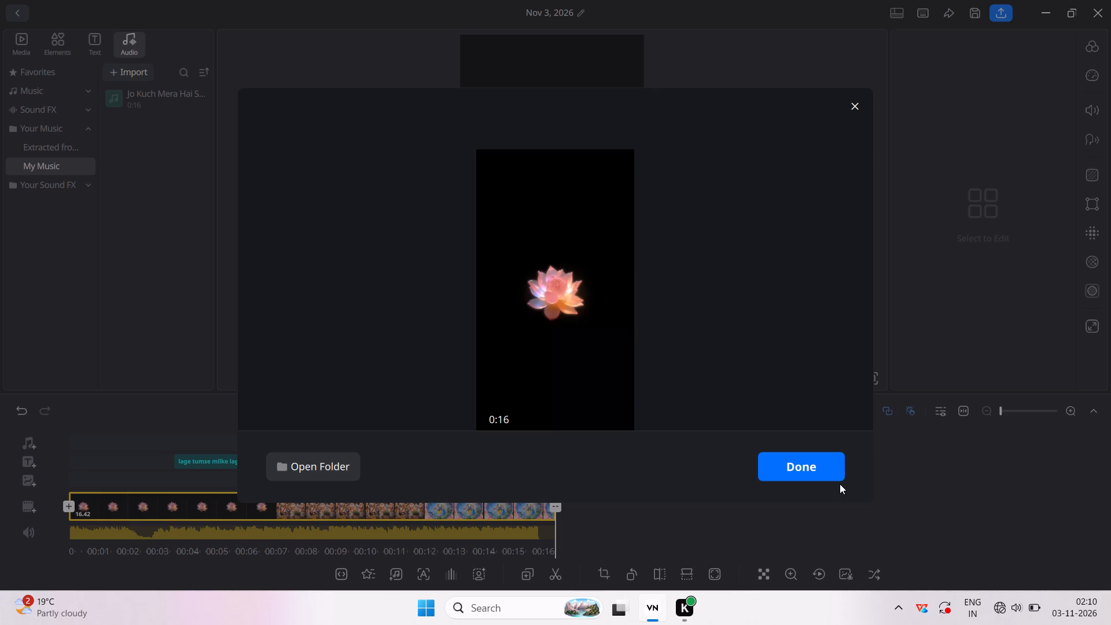
left_click(804, 466)
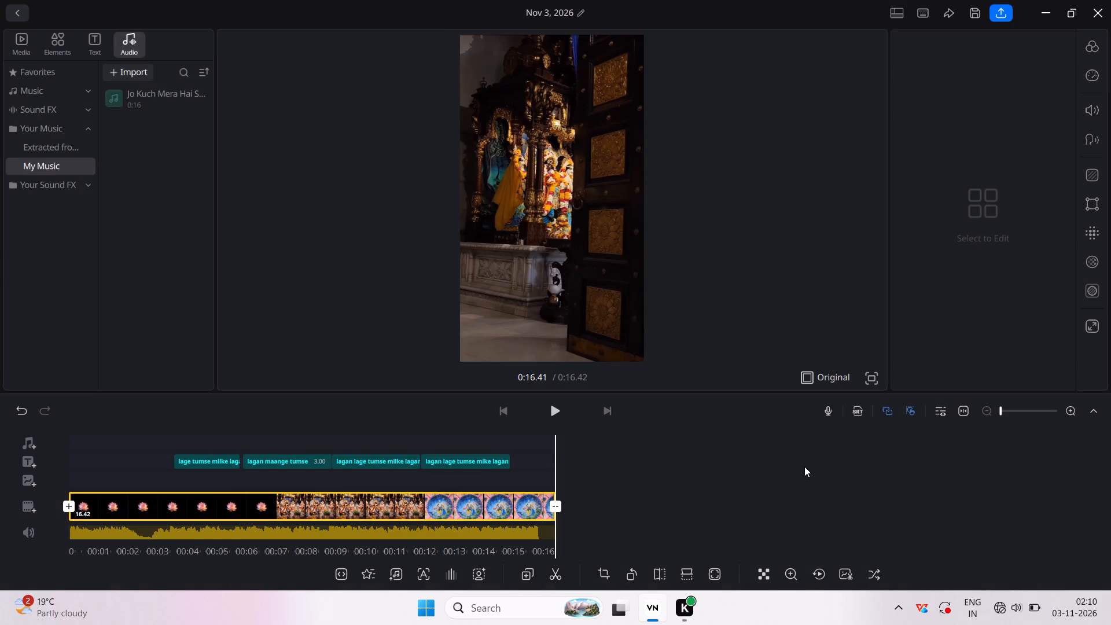